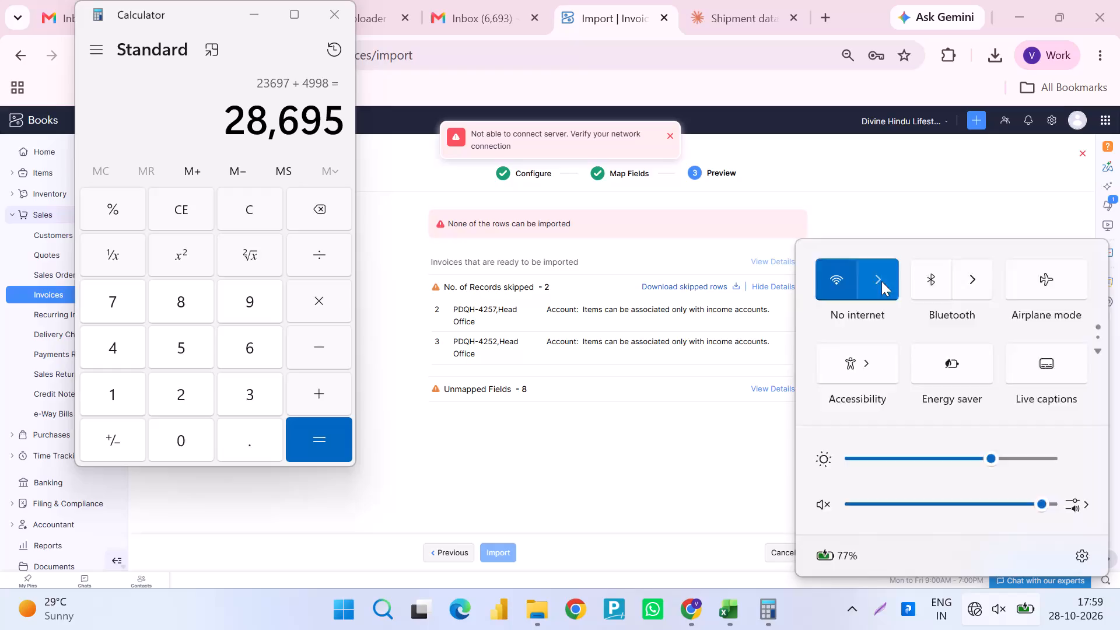
Look through the list of available Wi-Fi networks for one that can restore the internet connection.
{"action": "scroll", "coordinate": [894, 388], "scroll_direction": "down", "scroll_amount": 3}
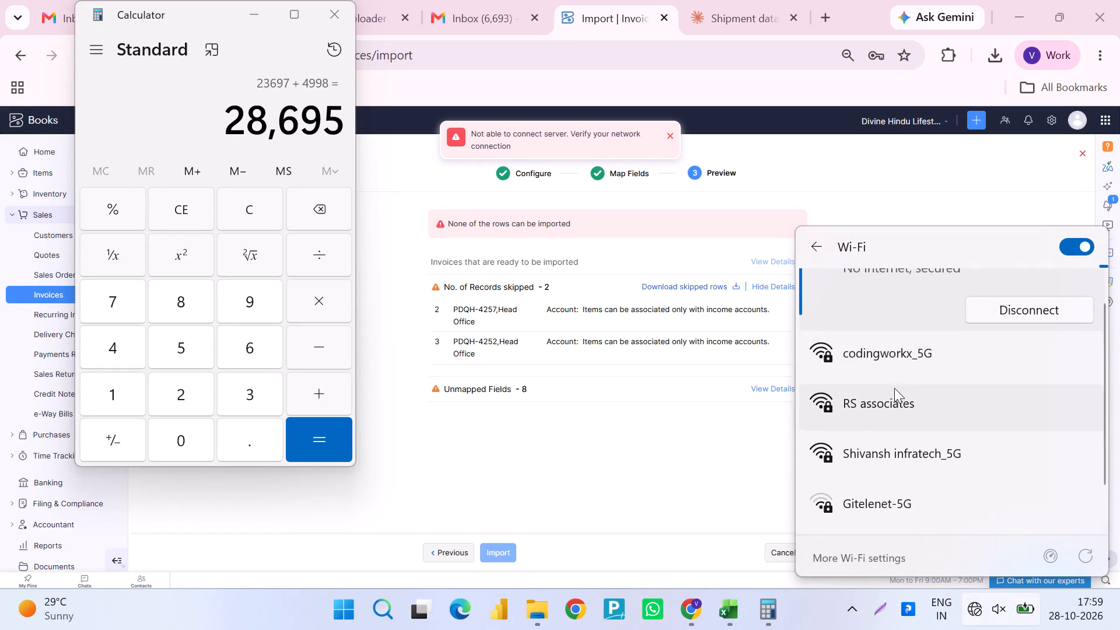
{"action": "scroll", "coordinate": [894, 388], "scroll_direction": "down", "scroll_amount": 4}
{"action": "scroll", "coordinate": [894, 388], "scroll_direction": "up", "scroll_amount": 5}
{"action": "scroll", "coordinate": [894, 388], "scroll_direction": "down", "scroll_amount": 3}
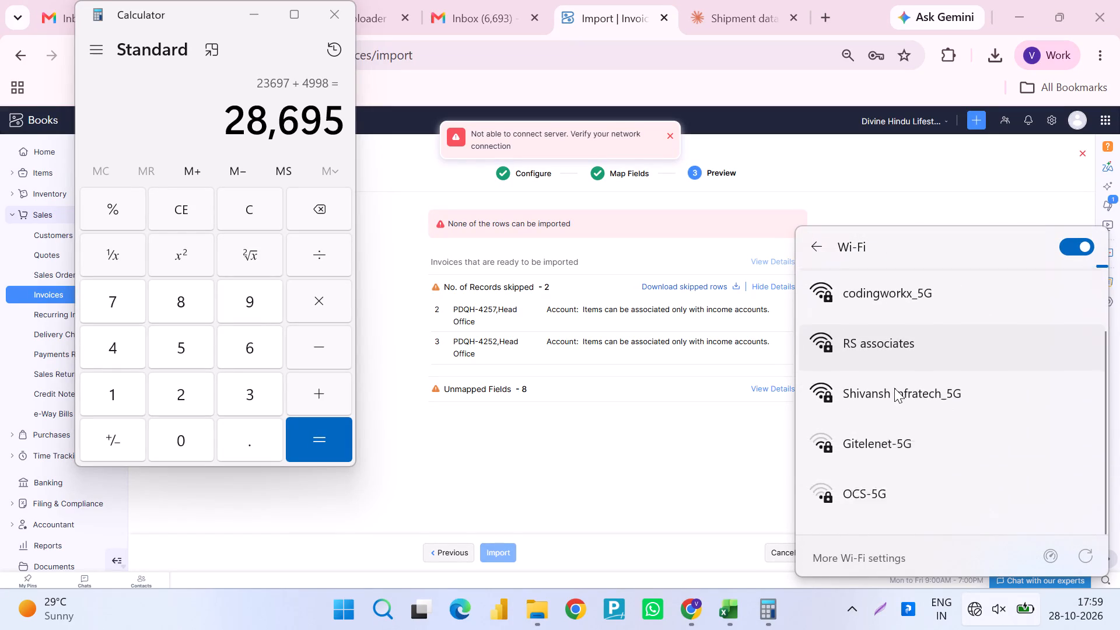
{"action": "scroll", "coordinate": [894, 388], "scroll_direction": "down", "scroll_amount": 1}
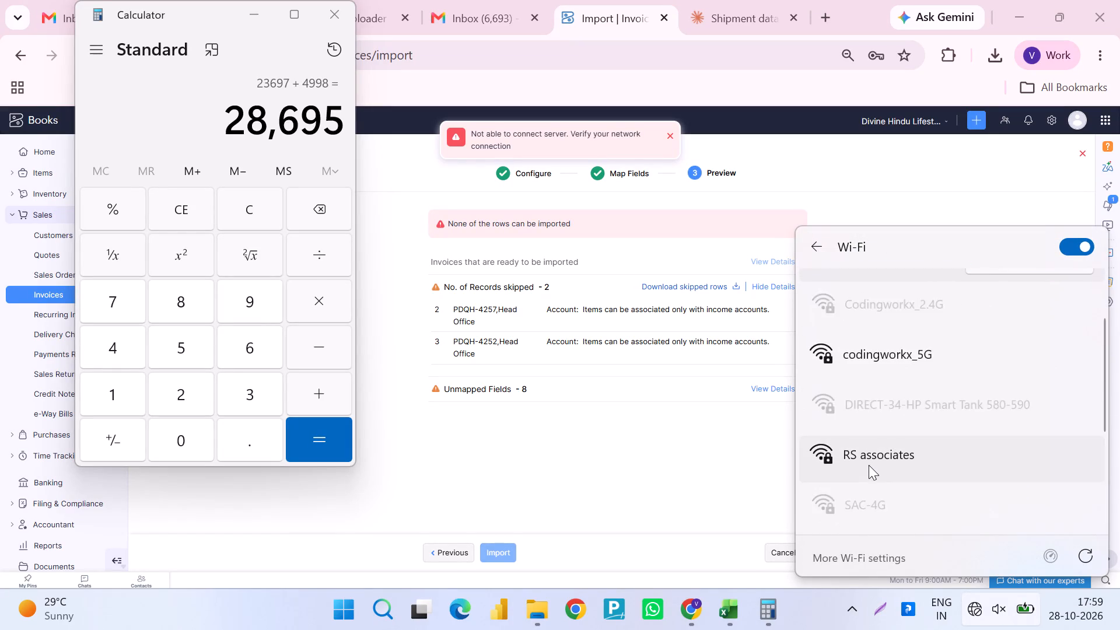
{"action": "scroll", "coordinate": [869, 465], "scroll_direction": "up", "scroll_amount": 2}
{"action": "scroll", "coordinate": [869, 465], "scroll_direction": "down", "scroll_amount": 4}
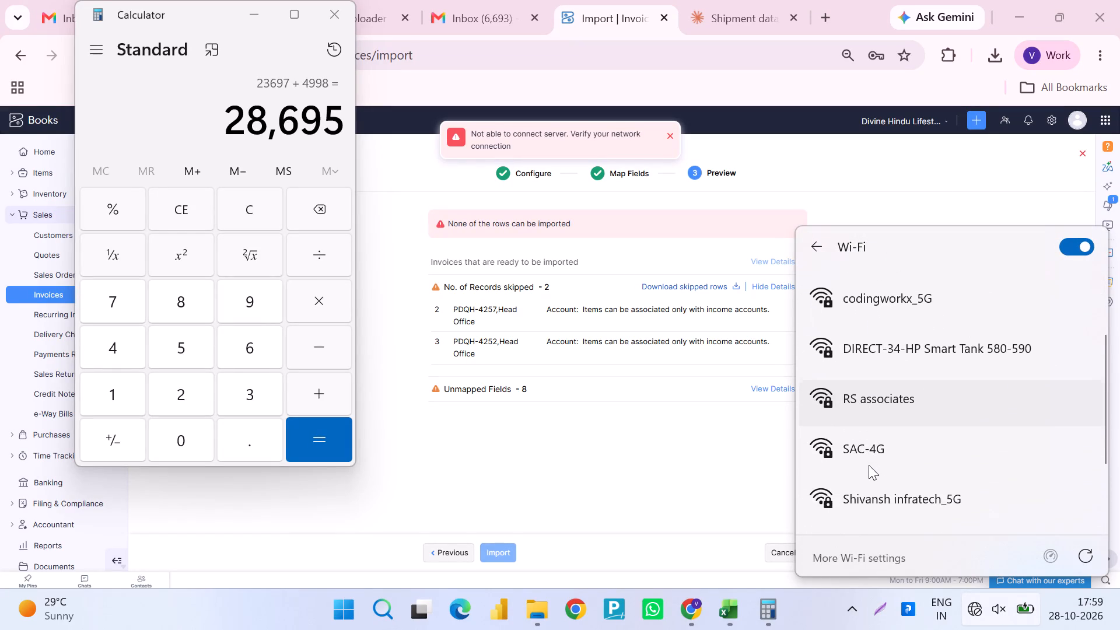
{"action": "scroll", "coordinate": [869, 465], "scroll_direction": "down", "scroll_amount": 4}
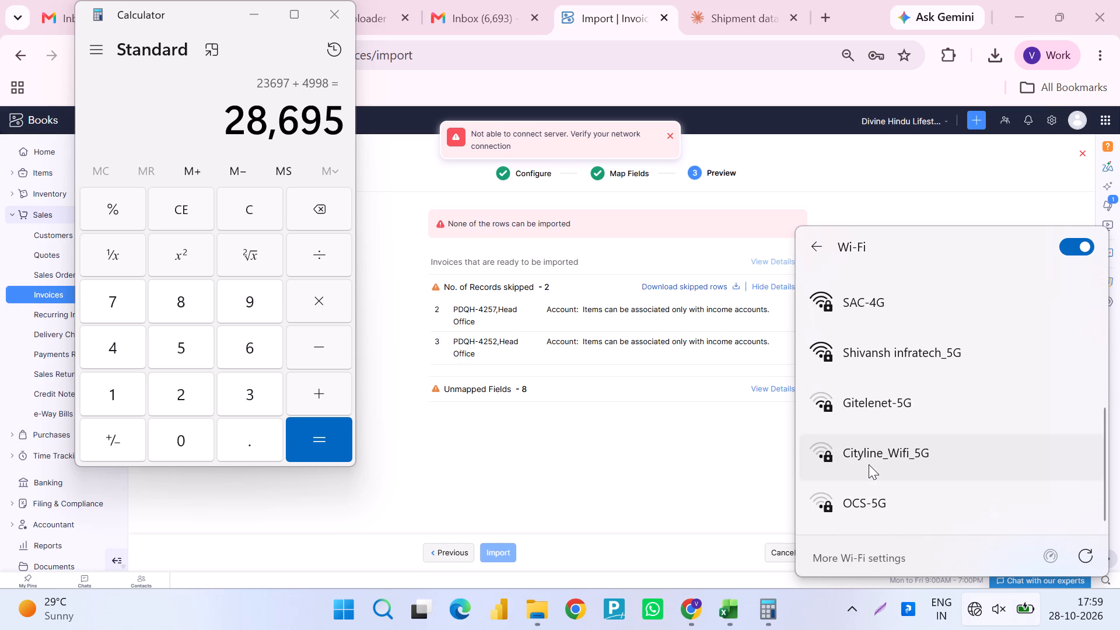
{"action": "scroll", "coordinate": [869, 464], "scroll_direction": "down", "scroll_amount": 1}
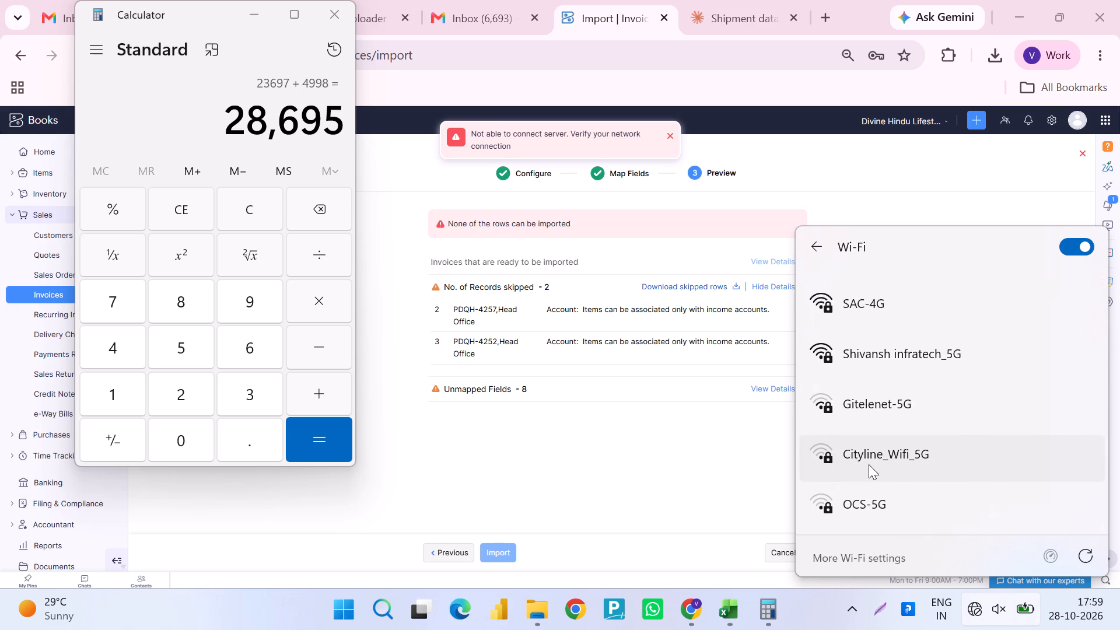
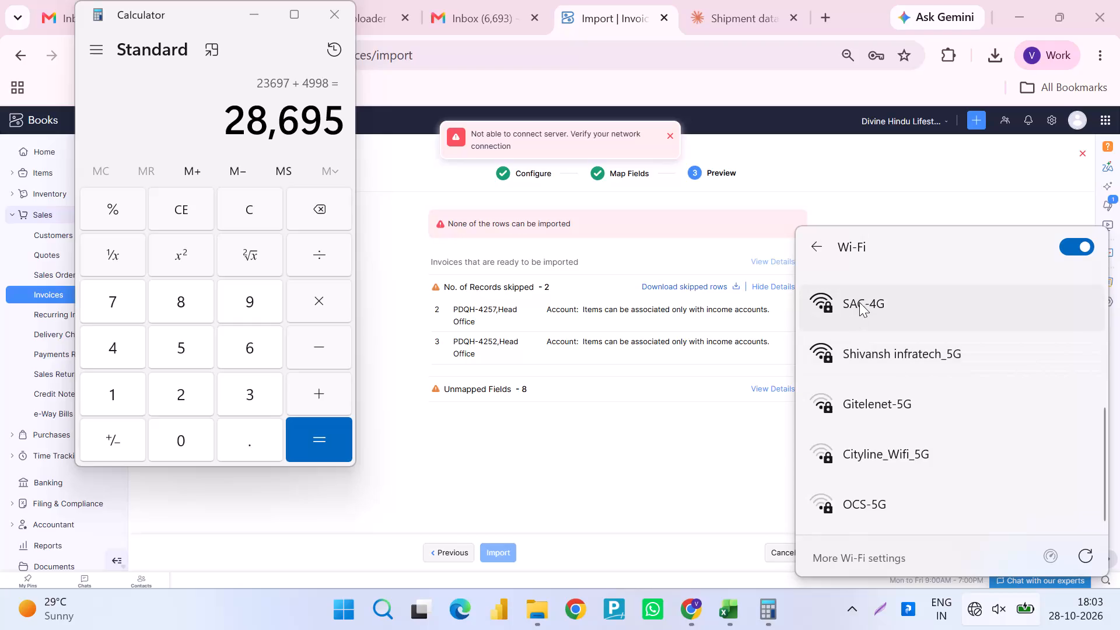
Check the connection status of the SAC-5G network in the list of available Wi-Fi networks.
{"action": "scroll", "coordinate": [859, 302], "scroll_direction": "up", "scroll_amount": 3}
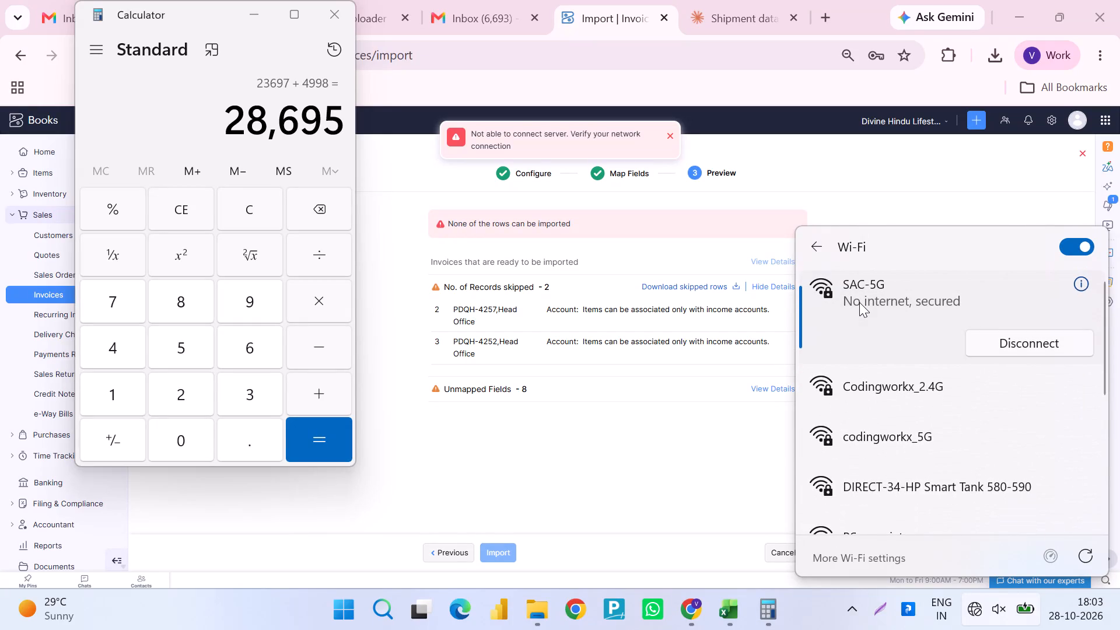
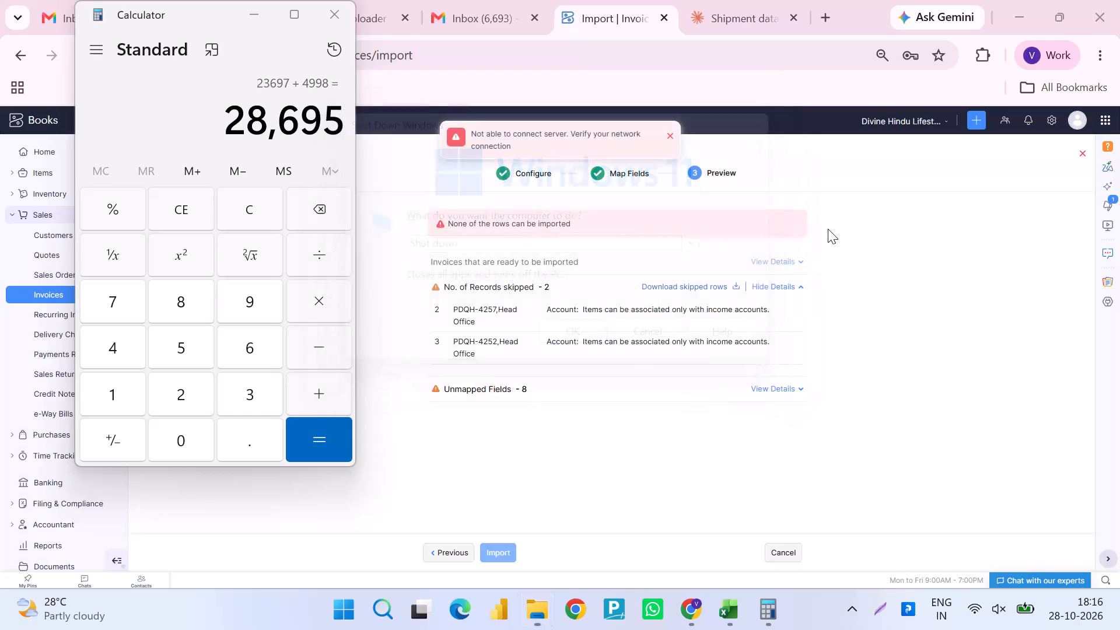
Dismiss the Windows shut-down dialog and close the Calculator covering the invoice import page.
{"action": "key", "text": "Escape"}
{"action": "left_click", "coordinate": [337, 32]}
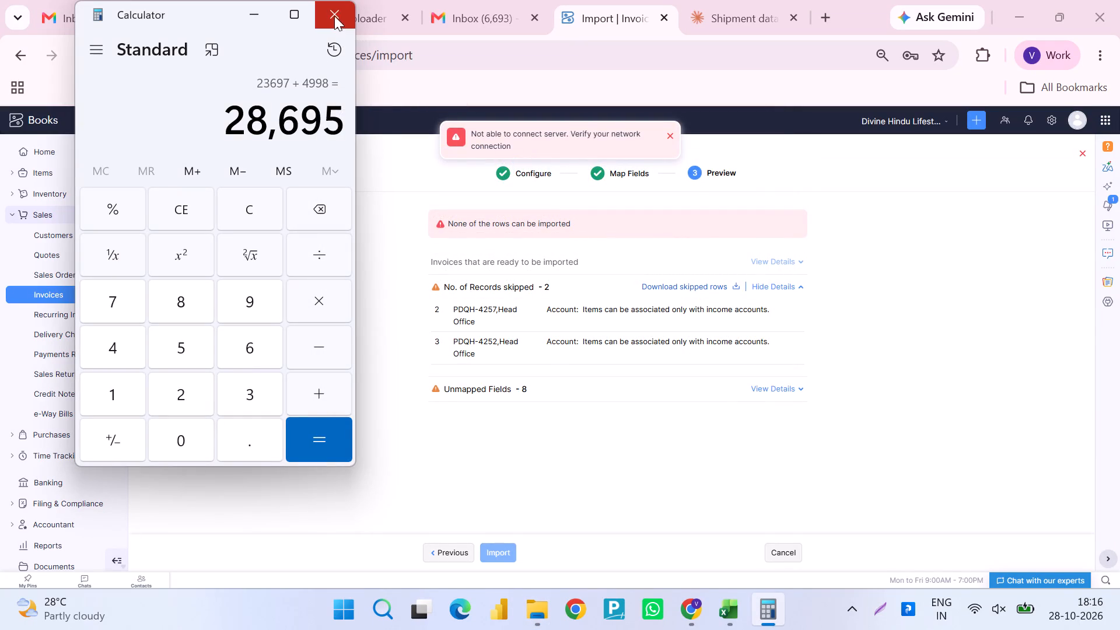
{"action": "left_click", "coordinate": [334, 14]}
Open the system's quick settings for the Wi-Fi connection.
{"action": "left_click", "coordinate": [967, 610]}
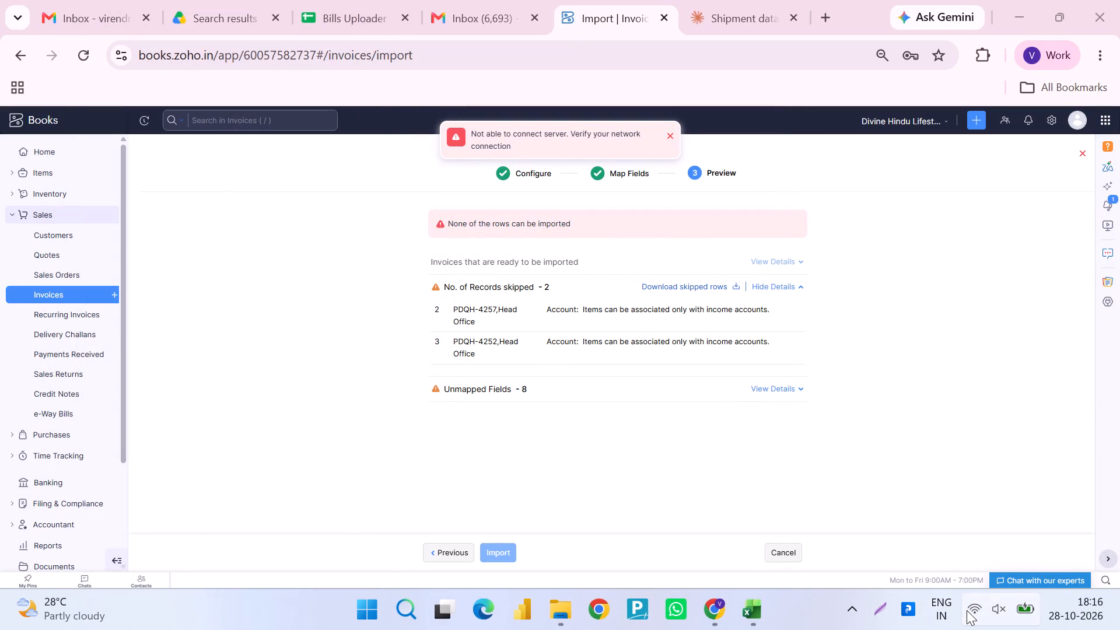
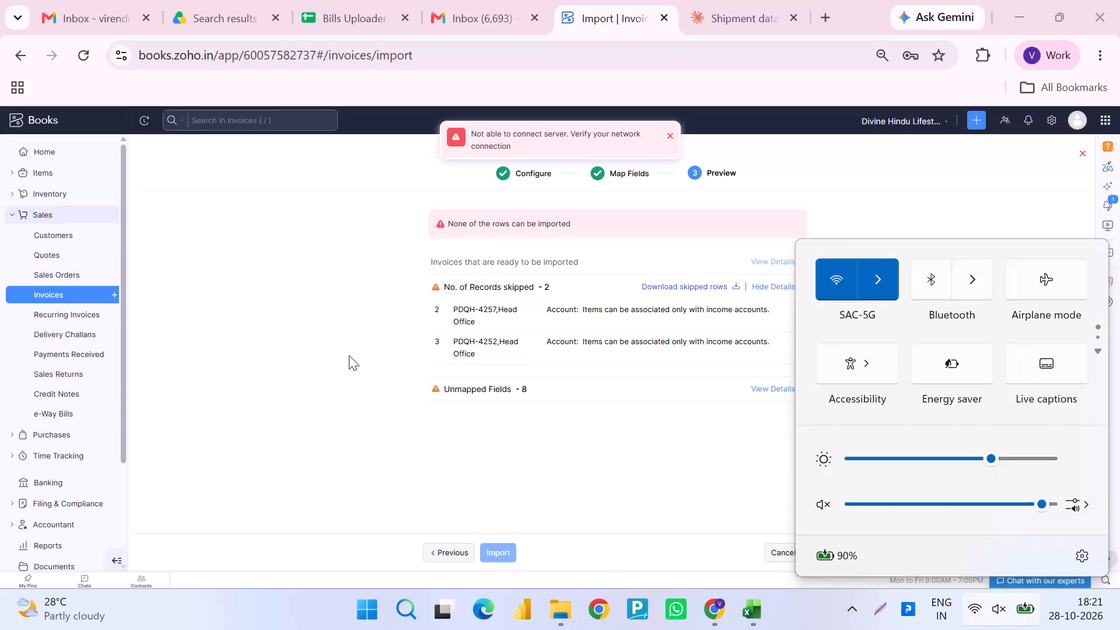
Leave the invoice import preview and go to the Home dashboard.
{"action": "left_click", "coordinate": [64, 156]}
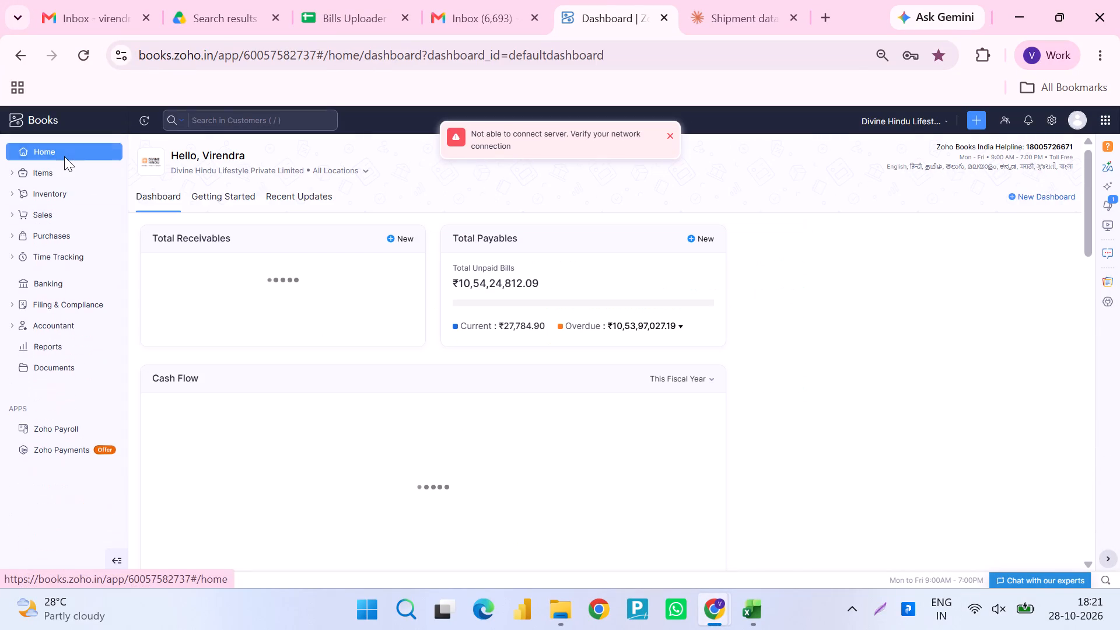
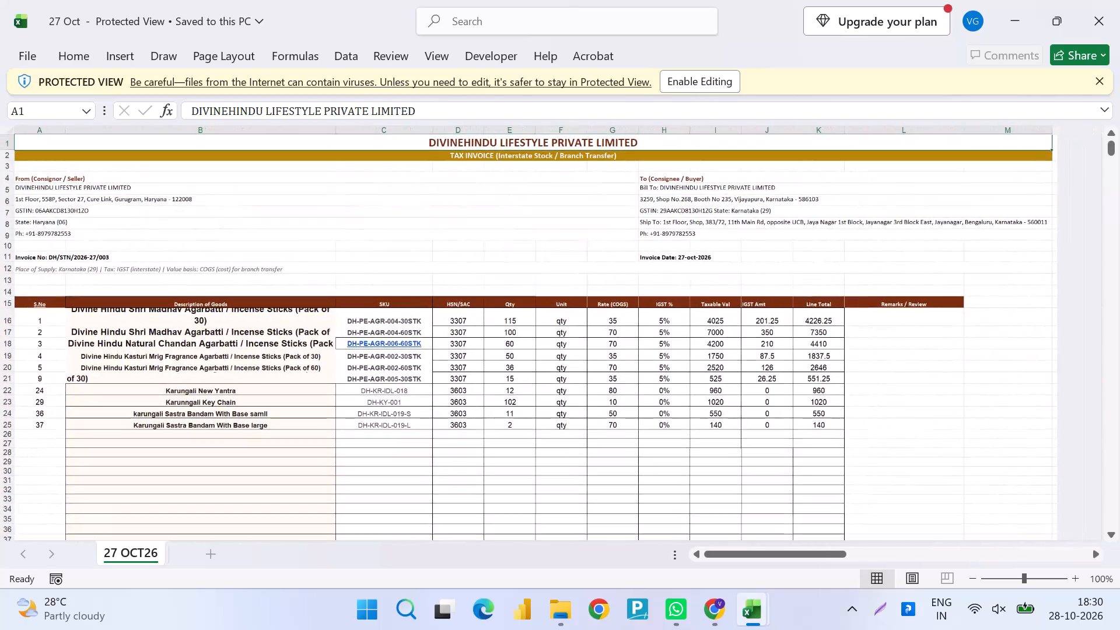
Enable editing in the protected 27 Oct workbook.
{"action": "scroll", "coordinate": [568, 380], "scroll_direction": "down", "scroll_amount": 1}
{"action": "key", "text": "F2"}
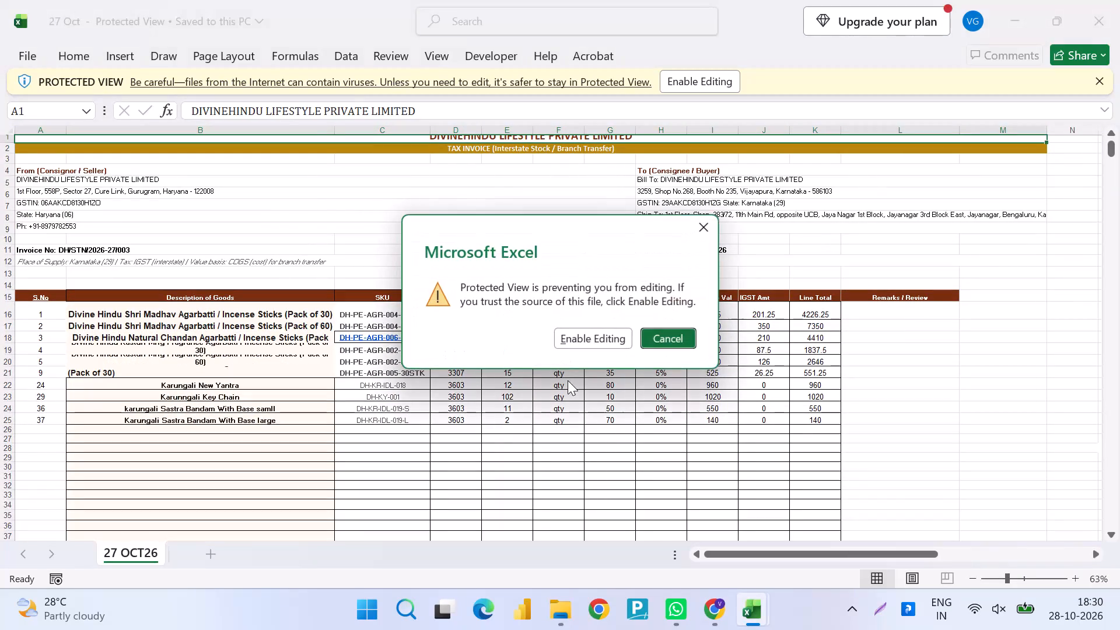
{"action": "key", "text": "Left"}
{"action": "key", "text": "Return"}
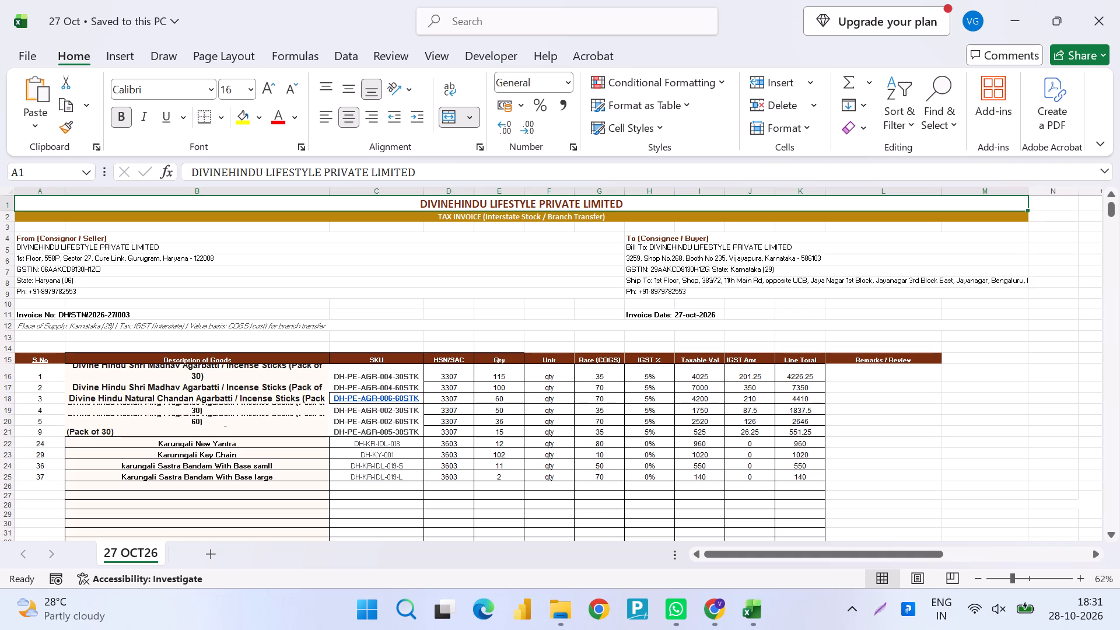
Autofit the column widths of the invoice item table on the 27 OCT26 sheet.
{"action": "key", "text": "ctrl+a"}
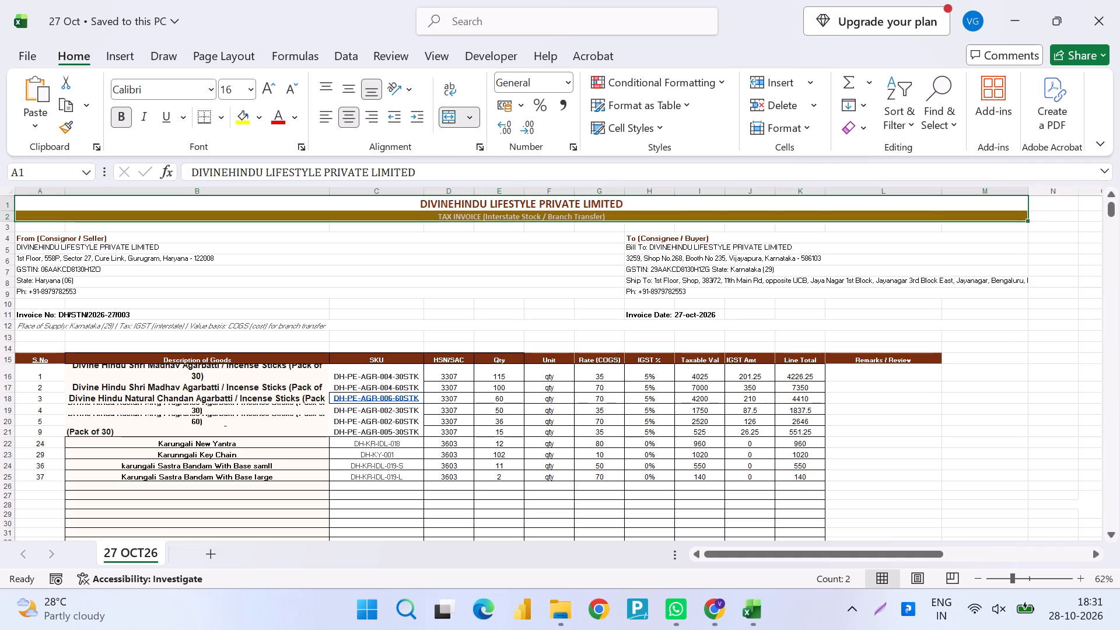
{"action": "left_click", "coordinate": [121, 376]}
{"action": "key", "text": "ctrl+a"}
{"action": "type", "text": "HOI"}
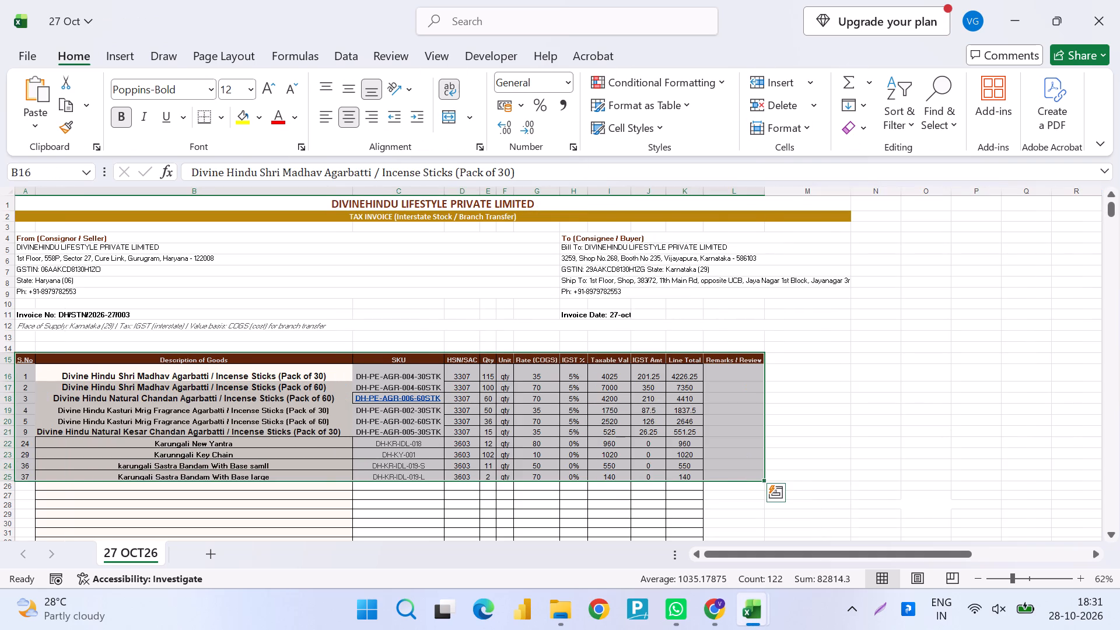
Autofit the row heights of the selected invoice item table on the 27 OCT26 sheet.
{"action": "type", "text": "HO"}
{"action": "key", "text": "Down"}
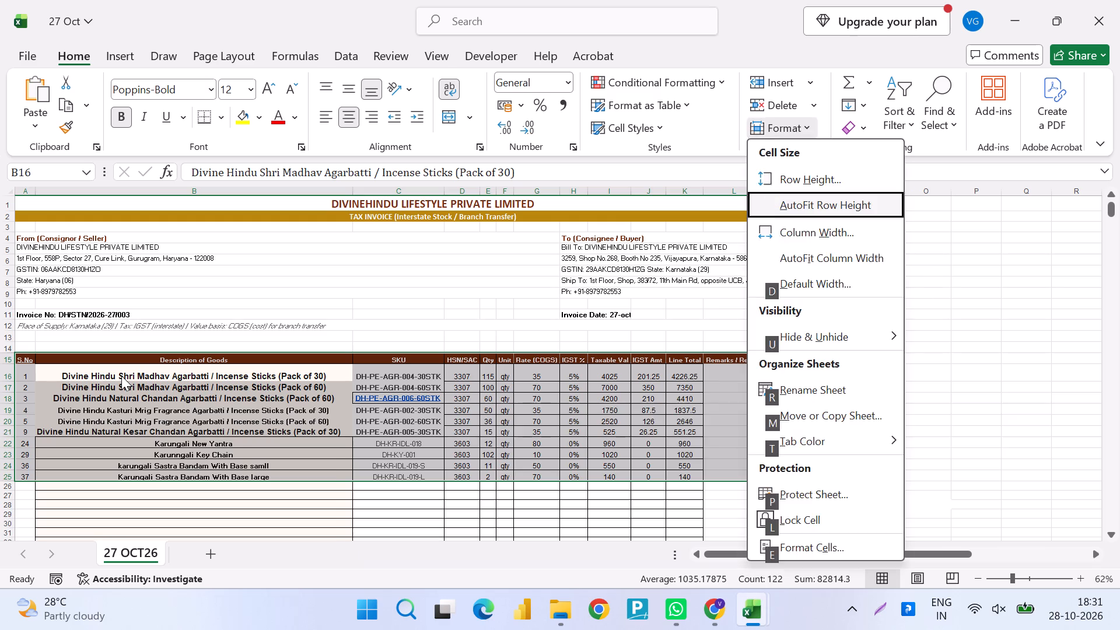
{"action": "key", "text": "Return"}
Switch to the Zoho Books dashboard in Chrome and close the "Shipment data correction request" tab.
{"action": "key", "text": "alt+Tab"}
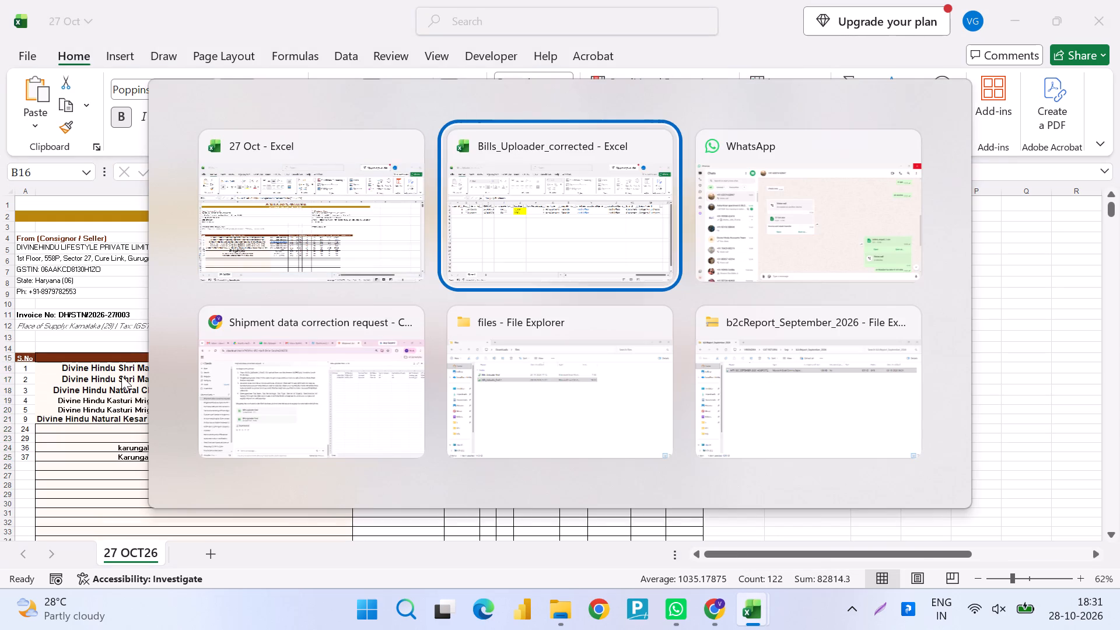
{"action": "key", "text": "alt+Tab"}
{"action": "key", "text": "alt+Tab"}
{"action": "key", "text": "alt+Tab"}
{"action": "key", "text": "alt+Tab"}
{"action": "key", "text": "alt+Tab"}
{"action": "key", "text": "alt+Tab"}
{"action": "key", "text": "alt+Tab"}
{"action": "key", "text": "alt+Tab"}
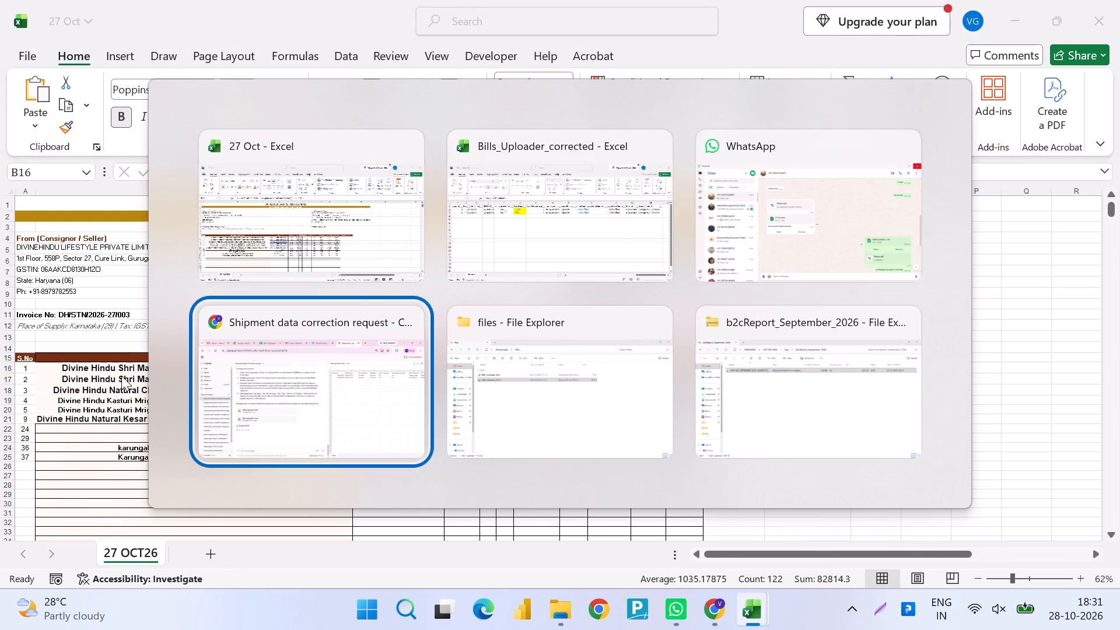
{"action": "left_click", "coordinate": [561, 0]}
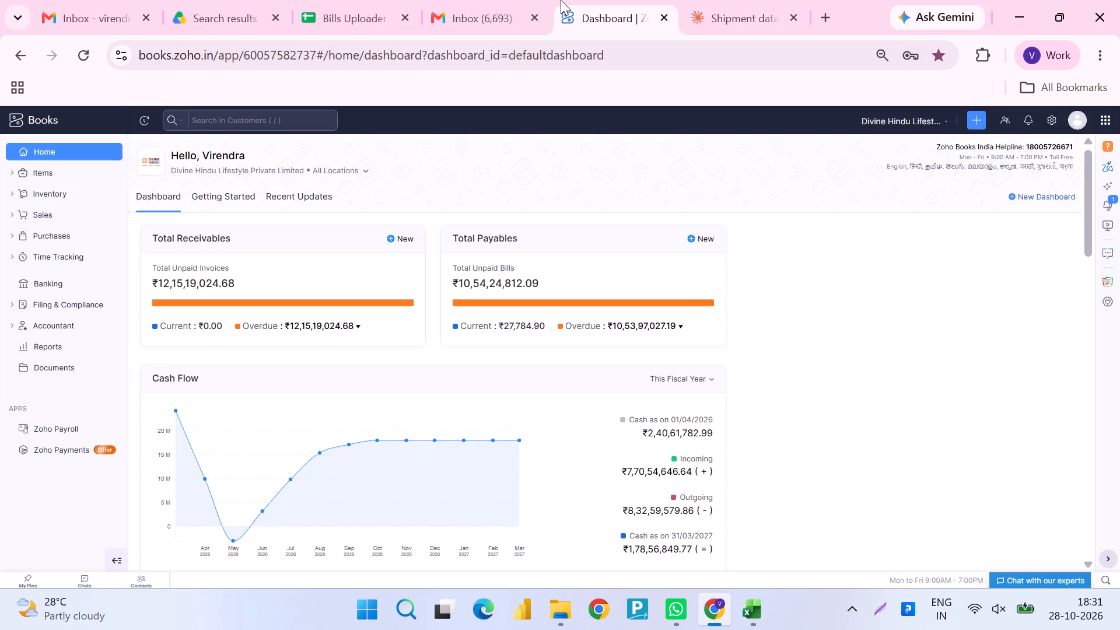
{"action": "left_click", "coordinate": [792, 20]}
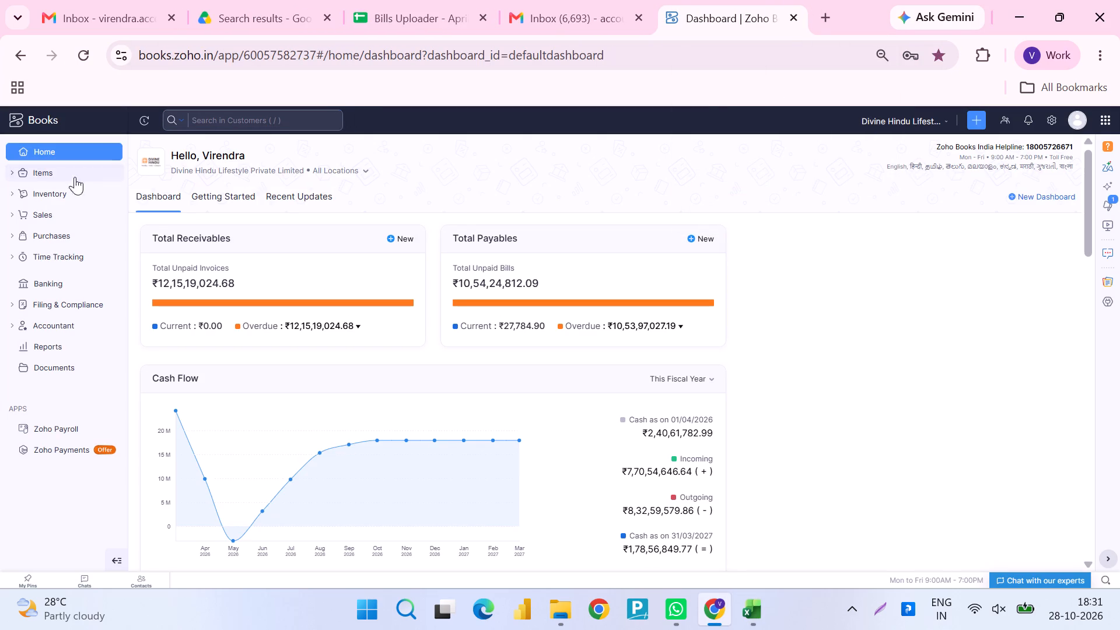
Open the Transfer Orders page of the Inventory module in Zoho Books.
{"action": "left_click", "coordinate": [43, 193]}
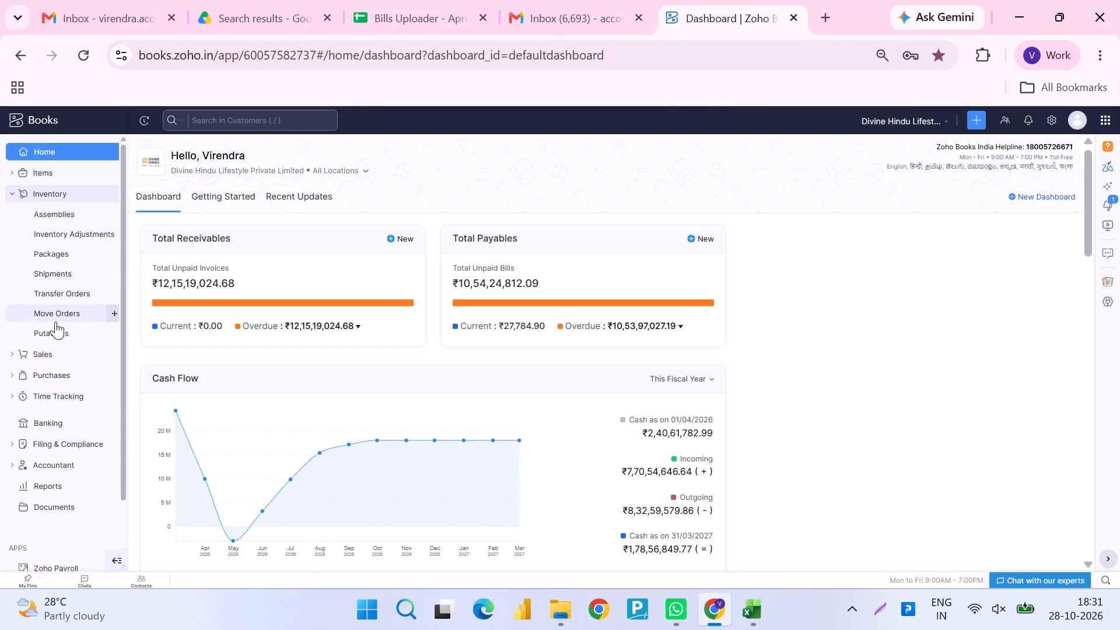
{"action": "left_click", "coordinate": [87, 299]}
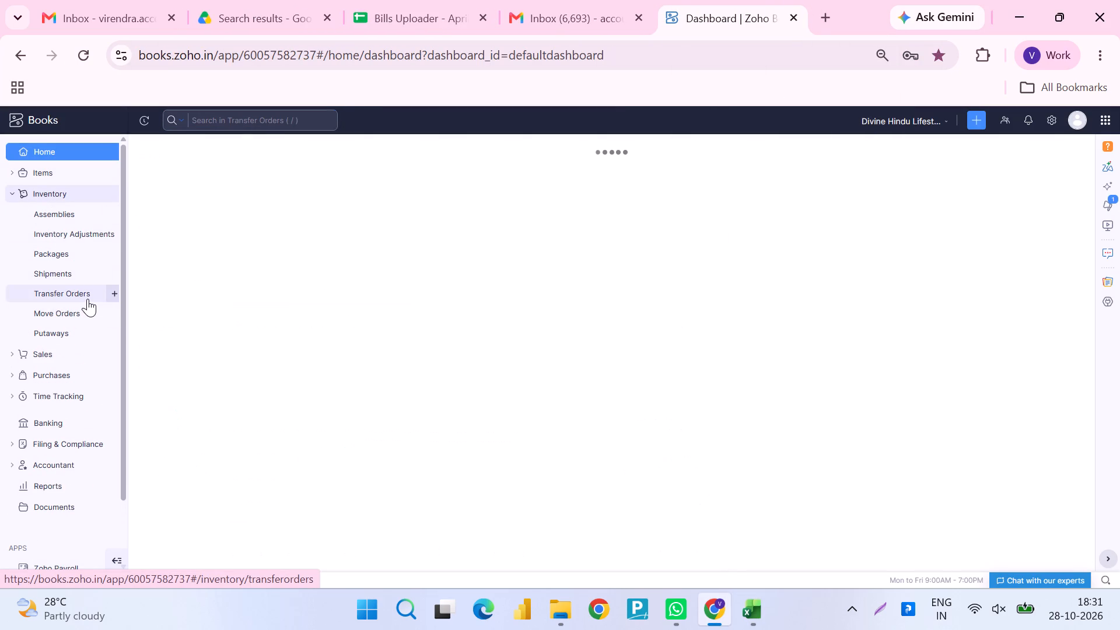
Switch back to the 27 Oct workbook in Excel.
{"action": "key", "text": "alt+Tab"}
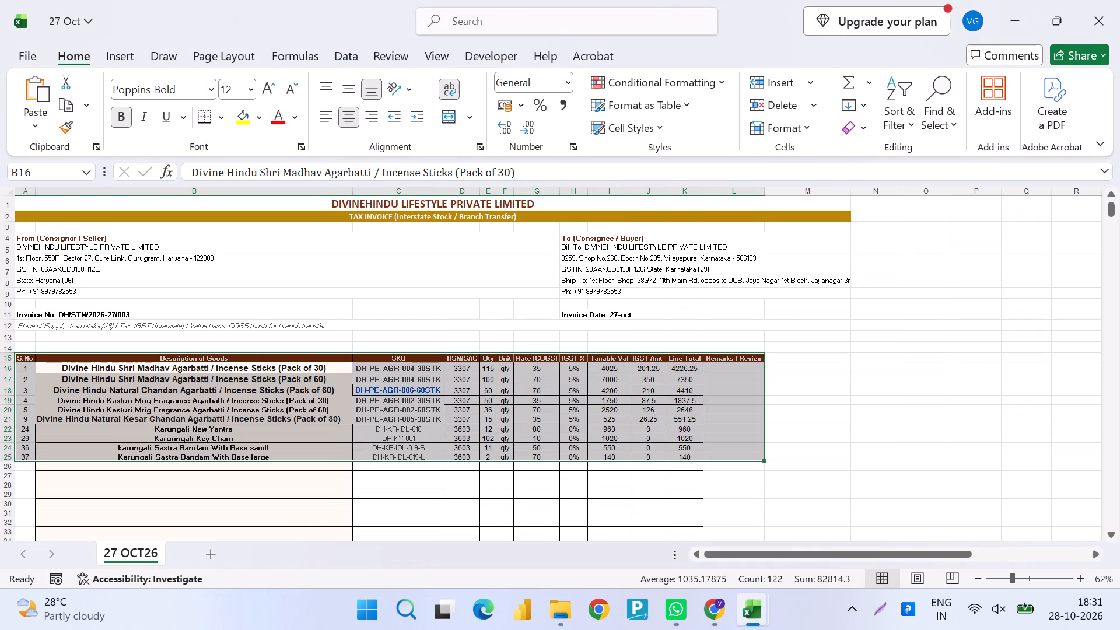
Switch to Zoho Books in Chrome and start a new transfer order from Head Office to Divine Hindu Jayanagar Store.
{"action": "key", "text": "alt+Tab"}
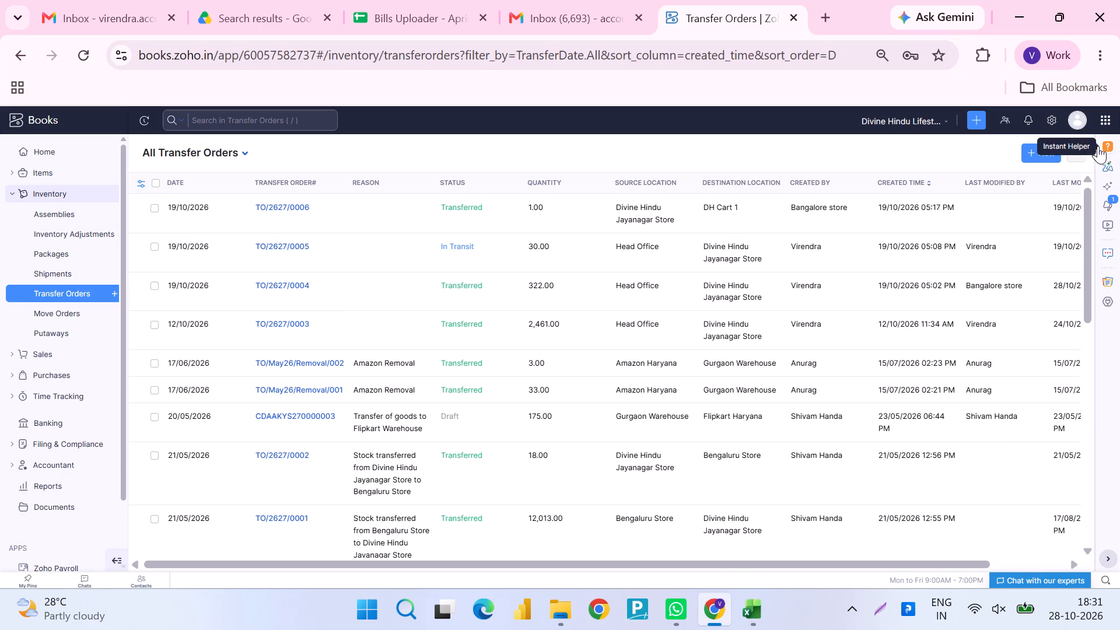
{"action": "left_click", "coordinate": [1035, 157]}
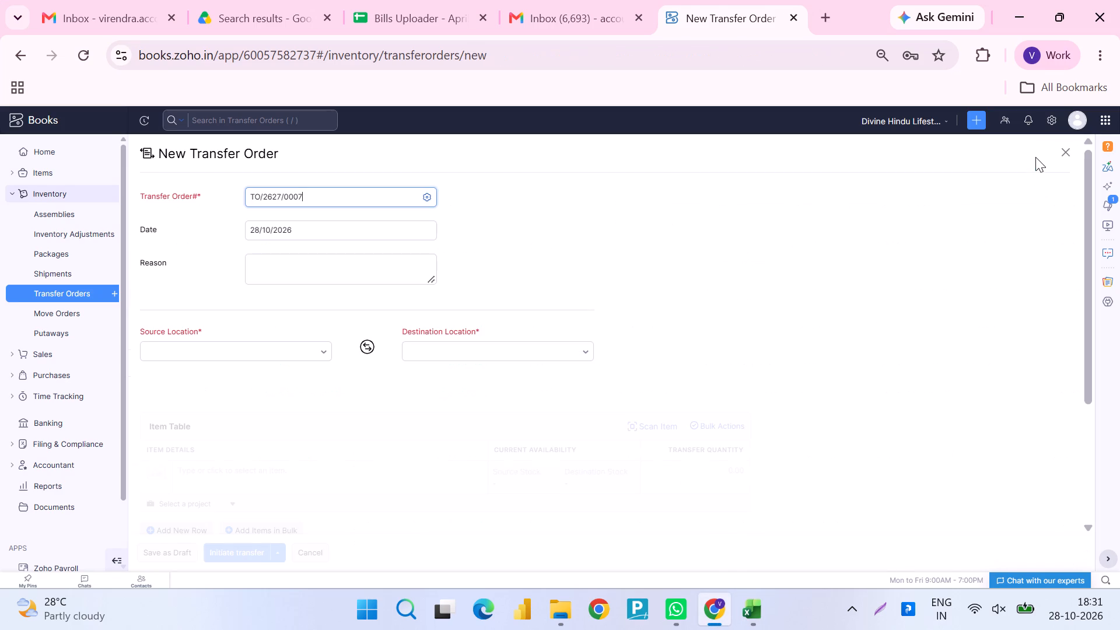
{"action": "left_click", "coordinate": [267, 355]}
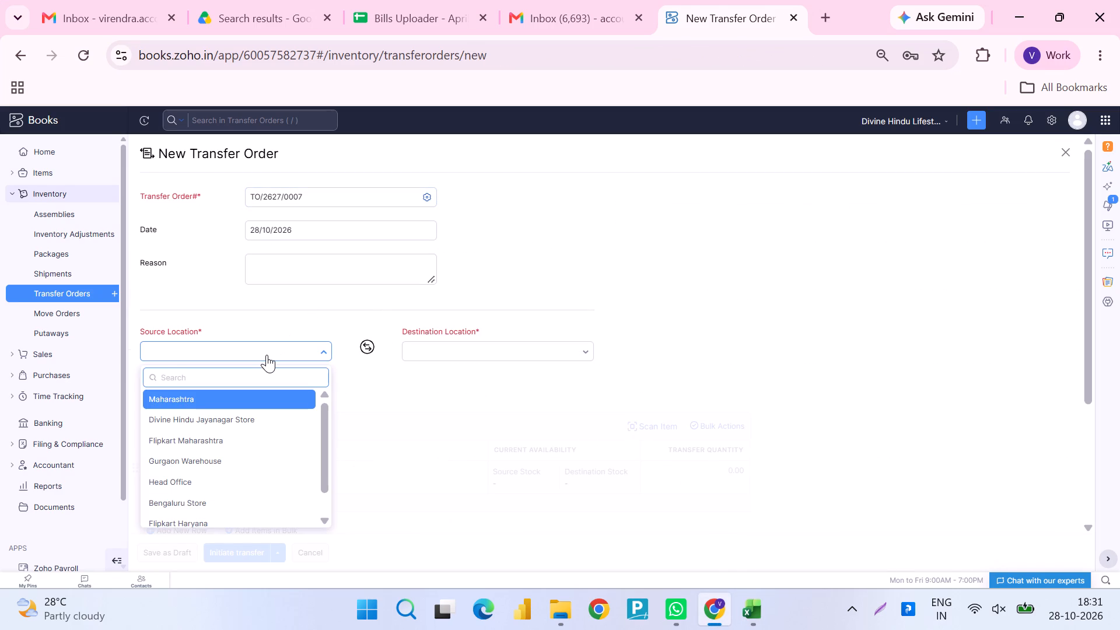
{"action": "type", "text": "HEAD"}
{"action": "key", "text": "Return"}
{"action": "key", "text": "Tab"}
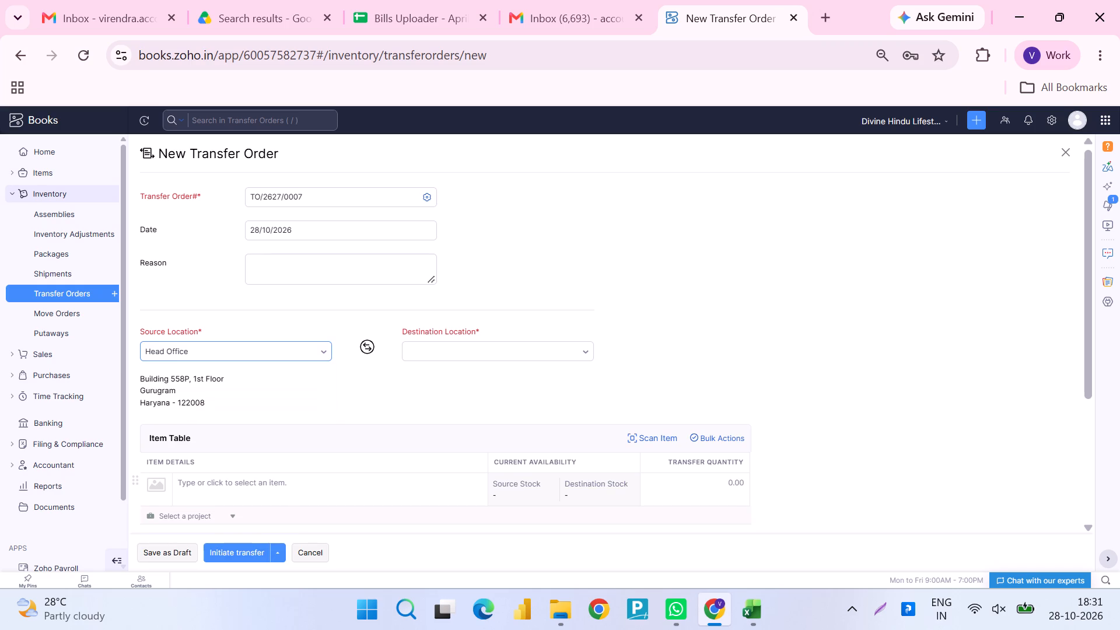
{"action": "key", "text": "Tab"}
{"action": "key", "text": "Tab"}
{"action": "type", "text": "JAY"}
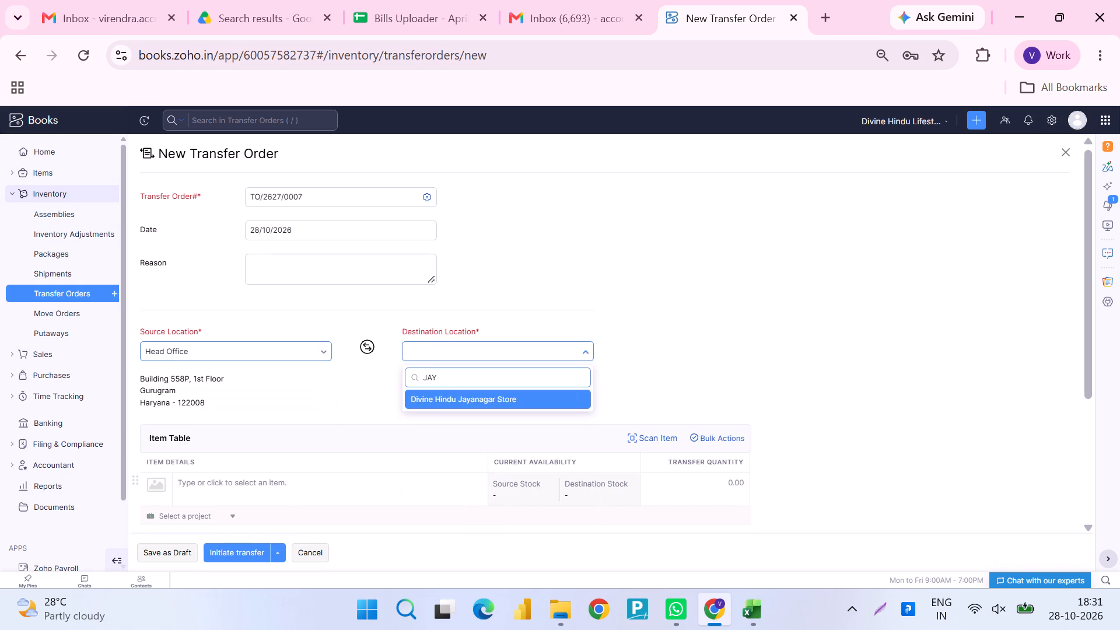
{"action": "key", "text": "Return"}
{"action": "key", "text": "Tab"}
Copy SKU DH-PE-AGR-004-30STK from the 27 Oct workbook and add Divine Hindu Sri Madhav Incense Sticks - 30 Sticks as the first item.
{"action": "scroll", "coordinate": [267, 355], "scroll_direction": "down", "scroll_amount": 1}
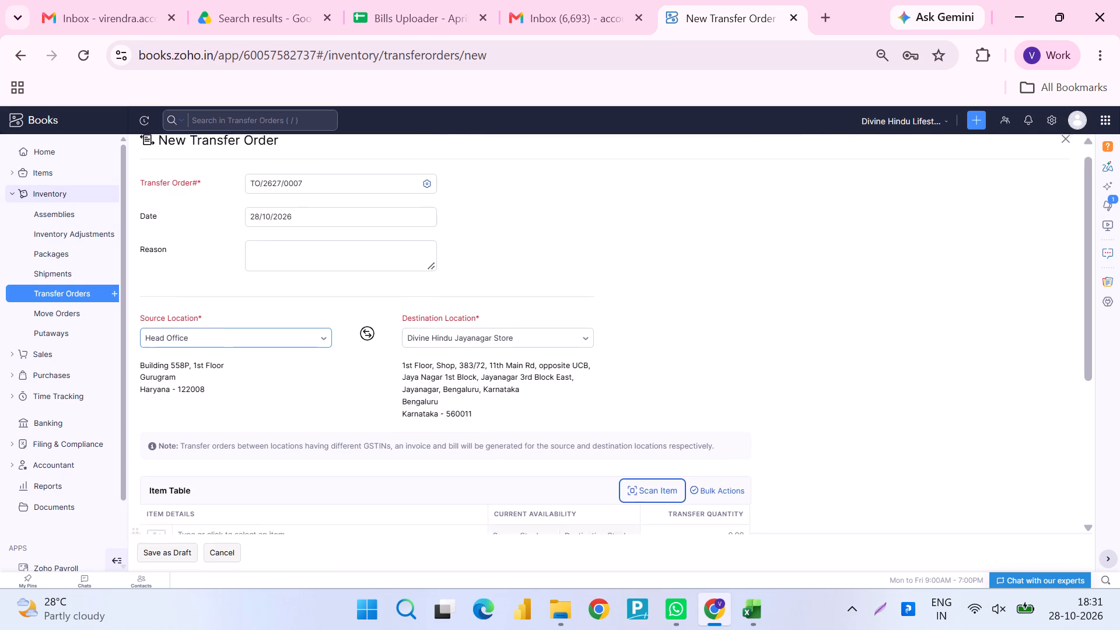
{"action": "scroll", "coordinate": [267, 355], "scroll_direction": "down", "scroll_amount": 2}
{"action": "left_click", "coordinate": [251, 346]}
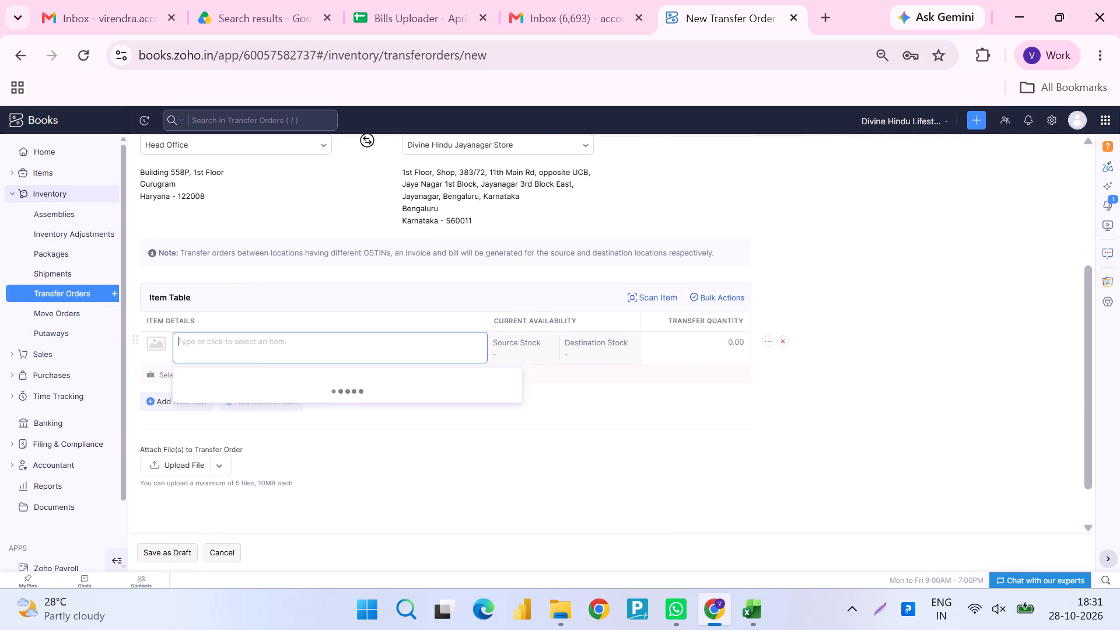
{"action": "key", "text": "alt+Tab"}
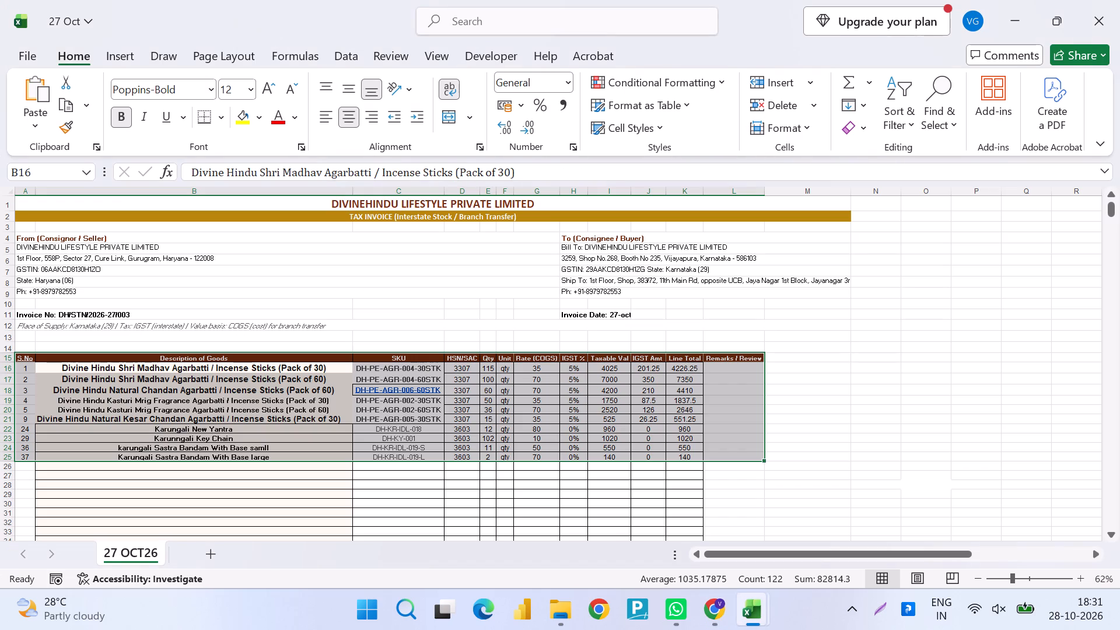
{"action": "key", "text": "Down"}
{"action": "key", "text": "Right"}
{"action": "key", "text": "Up"}
{"action": "key", "text": "ctrl+c"}
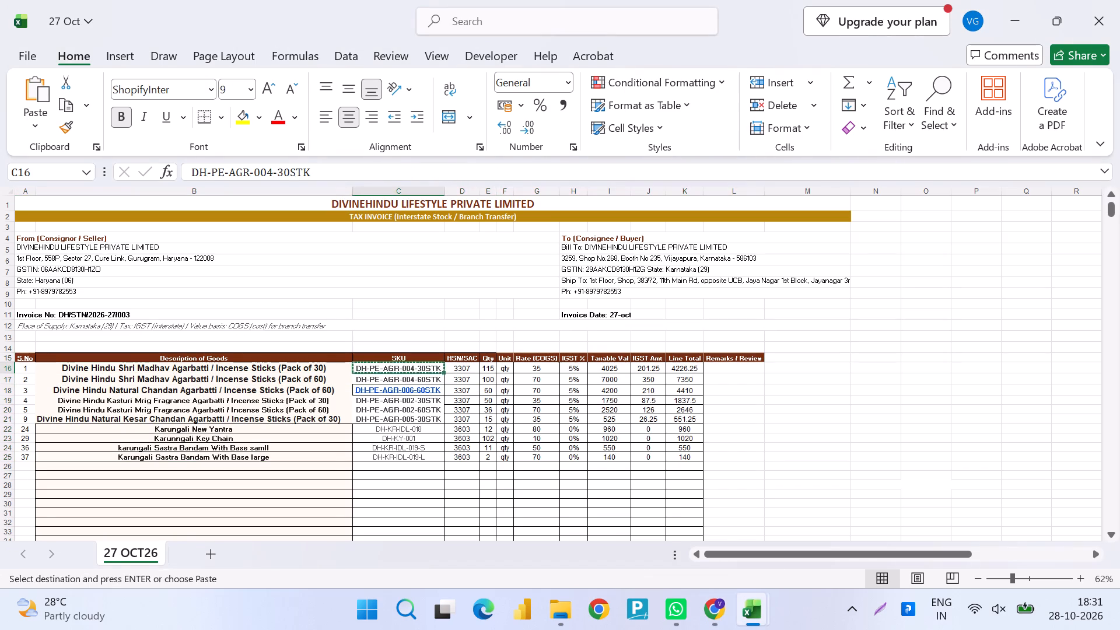
{"action": "key", "text": "alt+Tab"}
{"action": "key", "text": "ctrl+v"}
{"action": "left_click", "coordinate": [251, 346]}
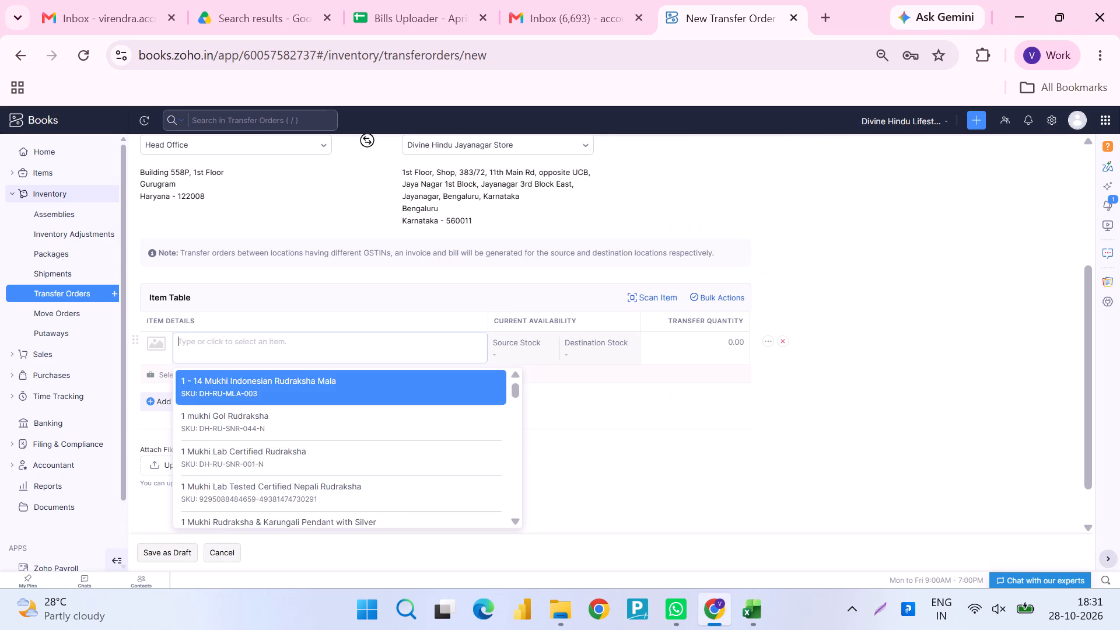
{"action": "key", "text": "ctrl+v"}
{"action": "key", "text": "BackSpace"}
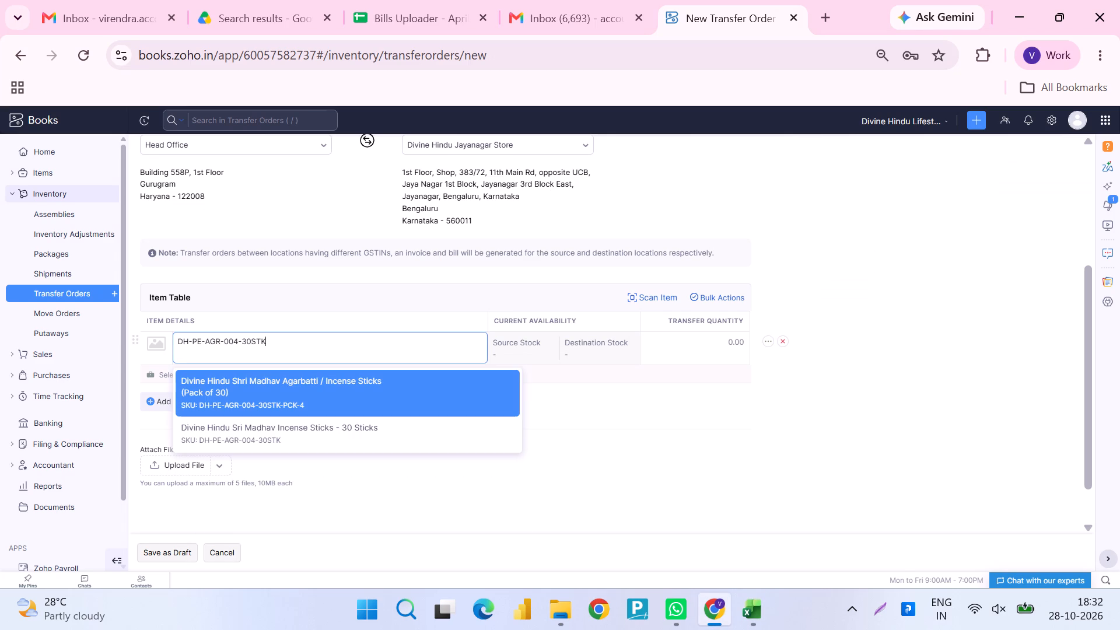
{"action": "key", "text": "alt+Tab"}
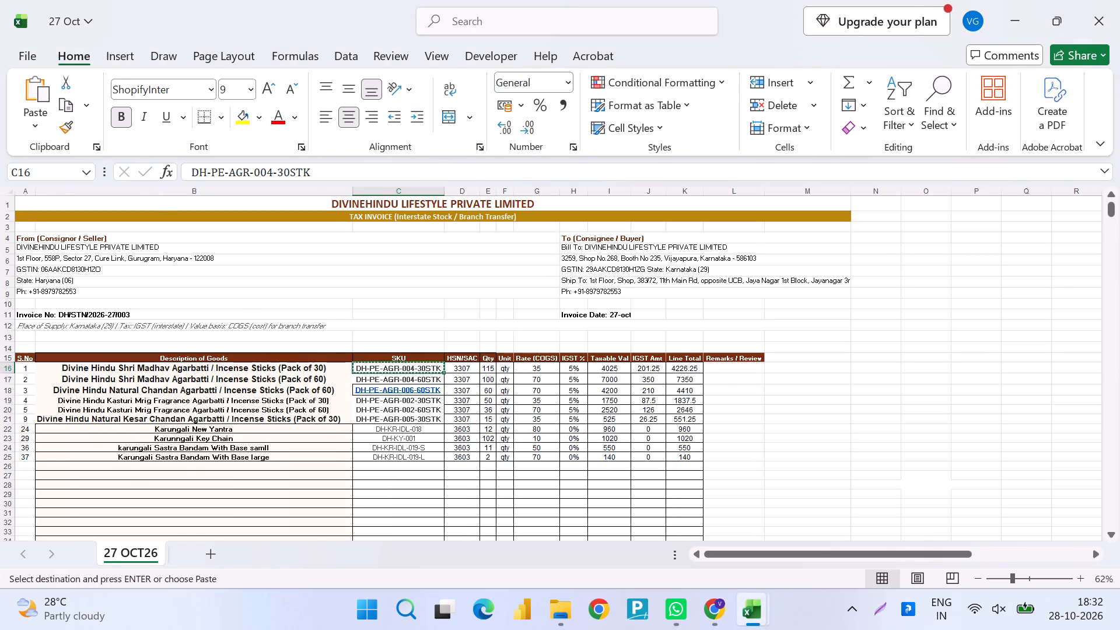
{"action": "key", "text": "alt+Tab"}
{"action": "left_click", "coordinate": [272, 343]}
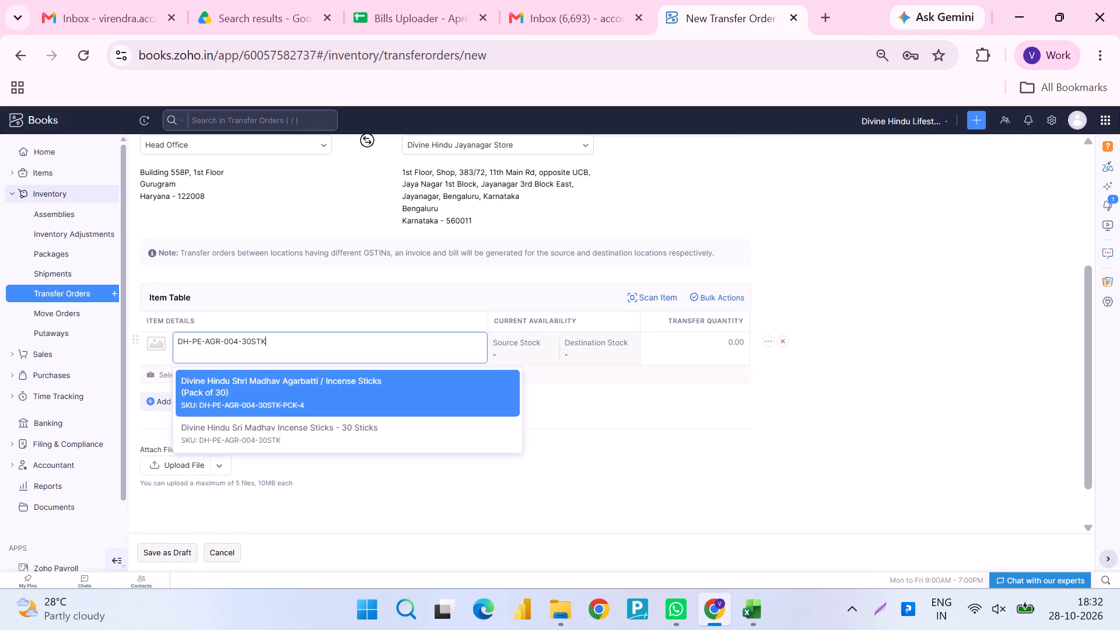
{"action": "key", "text": "Down"}
{"action": "key", "text": "Return"}
{"action": "key", "text": "Tab"}
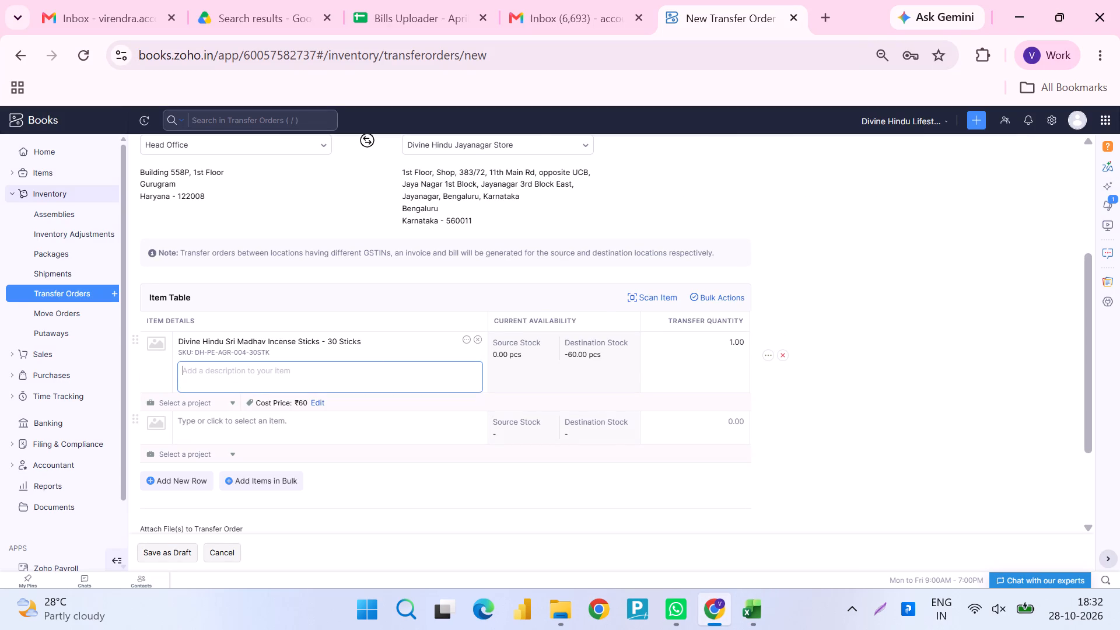
Look up the first item's quantity in the 27 Oct workbook and set its transfer quantity to 115.
{"action": "key", "text": "alt+Tab"}
{"action": "key", "text": "alt+Tab"}
{"action": "key", "text": "Tab"}
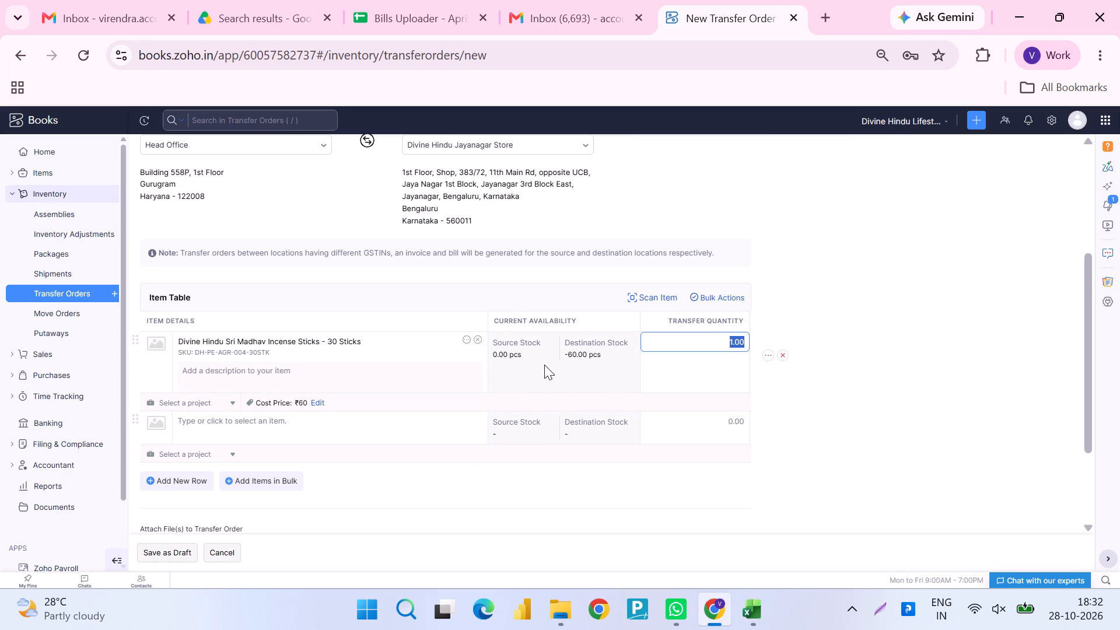
{"action": "key", "text": "alt+Tab"}
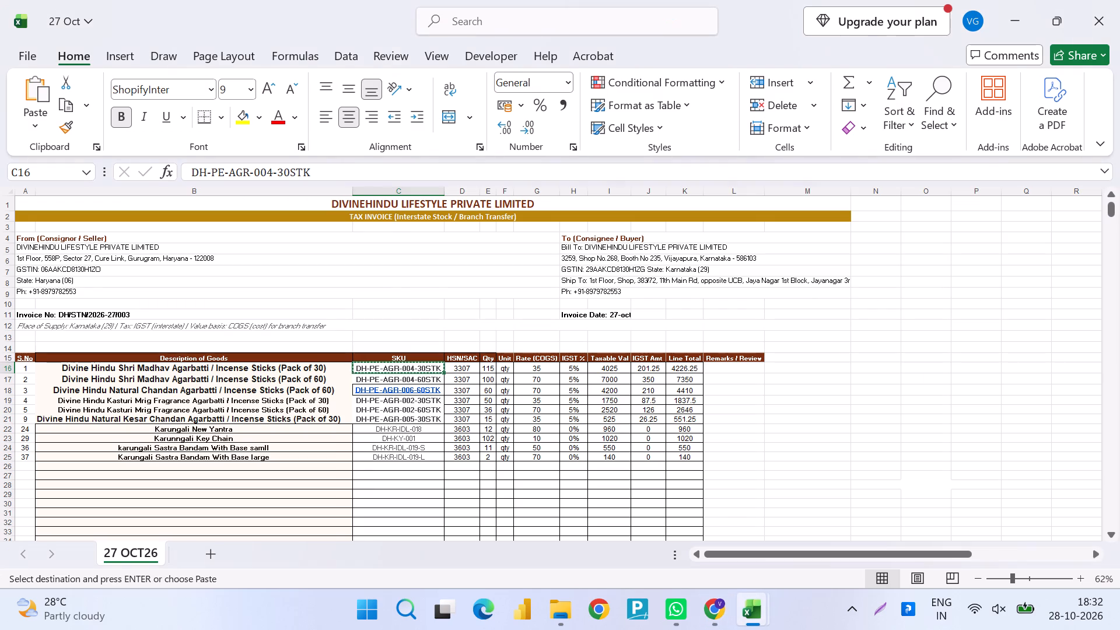
{"action": "key", "text": "shift+space"}
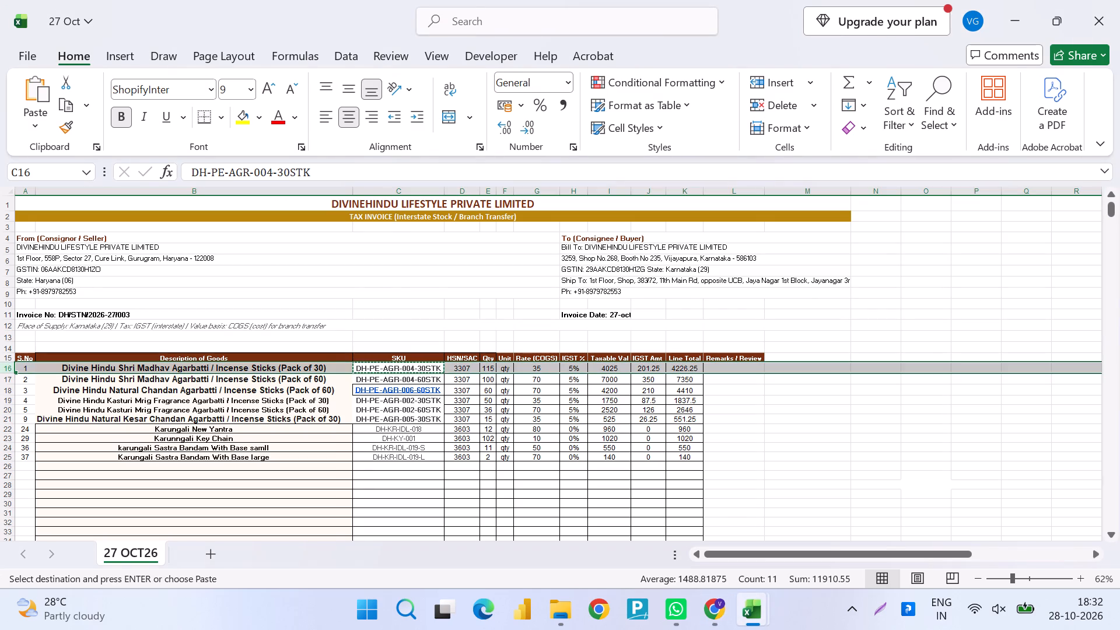
{"action": "key", "text": "alt+Tab"}
{"action": "type", "text": "115"}
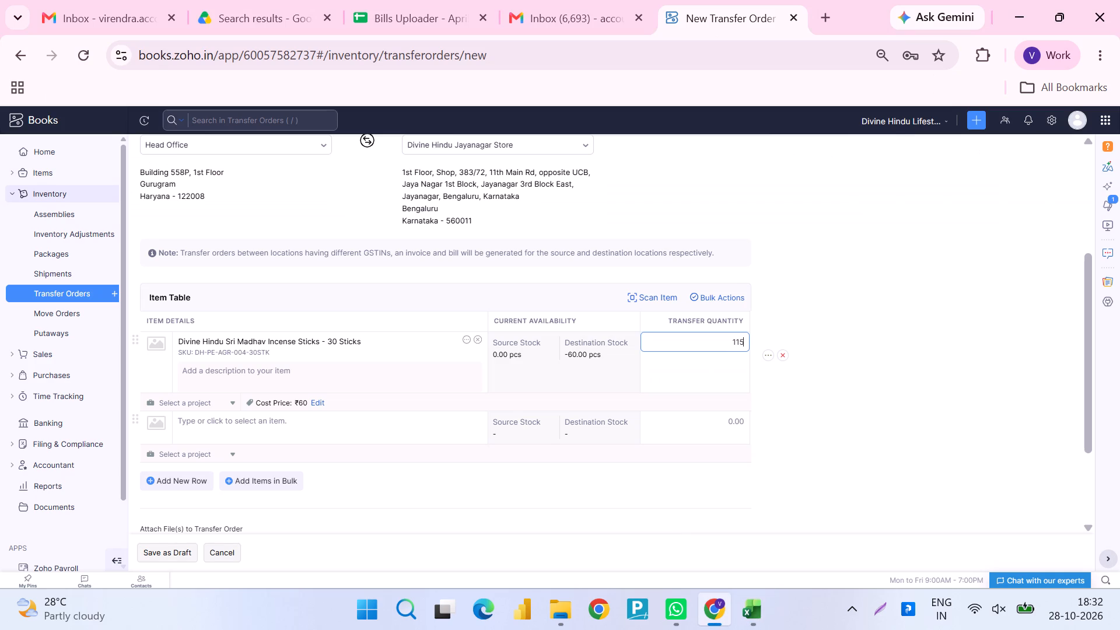
Copy SKU DH-PE-AGR-004-60STK from the 27 Oct workbook and add Divine Hindu Shri Madhav Agarbatti / Incense Sticks (Pack of 60) as the second item.
{"action": "key", "text": "Tab"}
{"action": "key", "text": "Tab"}
{"action": "key", "text": "Tab"}
{"action": "key", "text": "Tab"}
{"action": "key", "text": "Tab"}
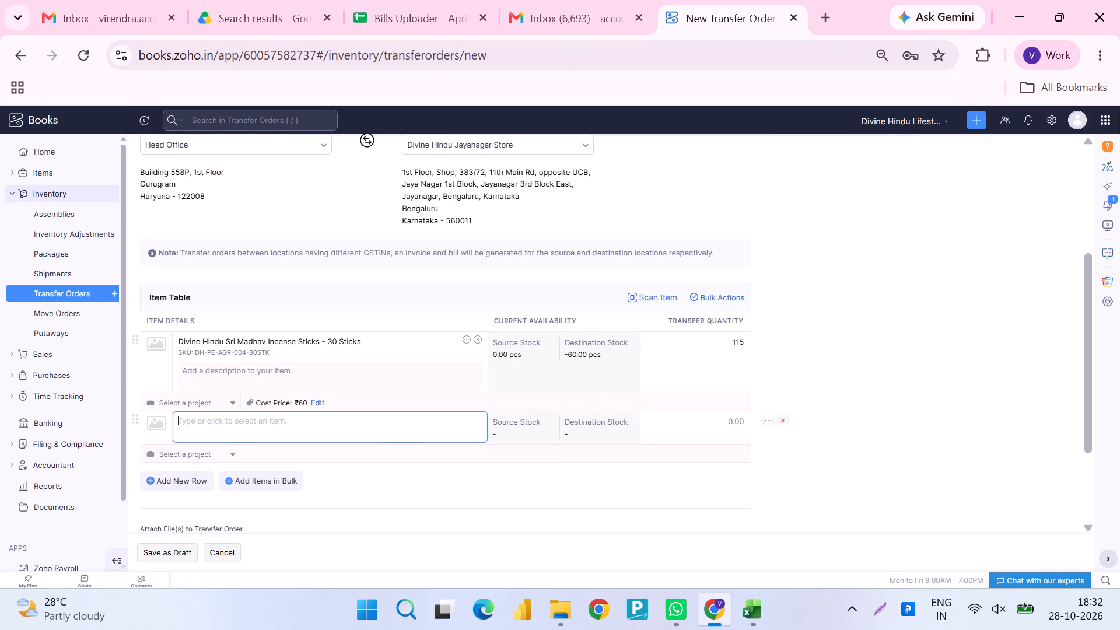
{"action": "key", "text": "alt+Tab"}
{"action": "key", "text": "Down"}
{"action": "key", "text": "Up"}
{"action": "key", "text": "Down"}
{"action": "key", "text": "ctrl+c"}
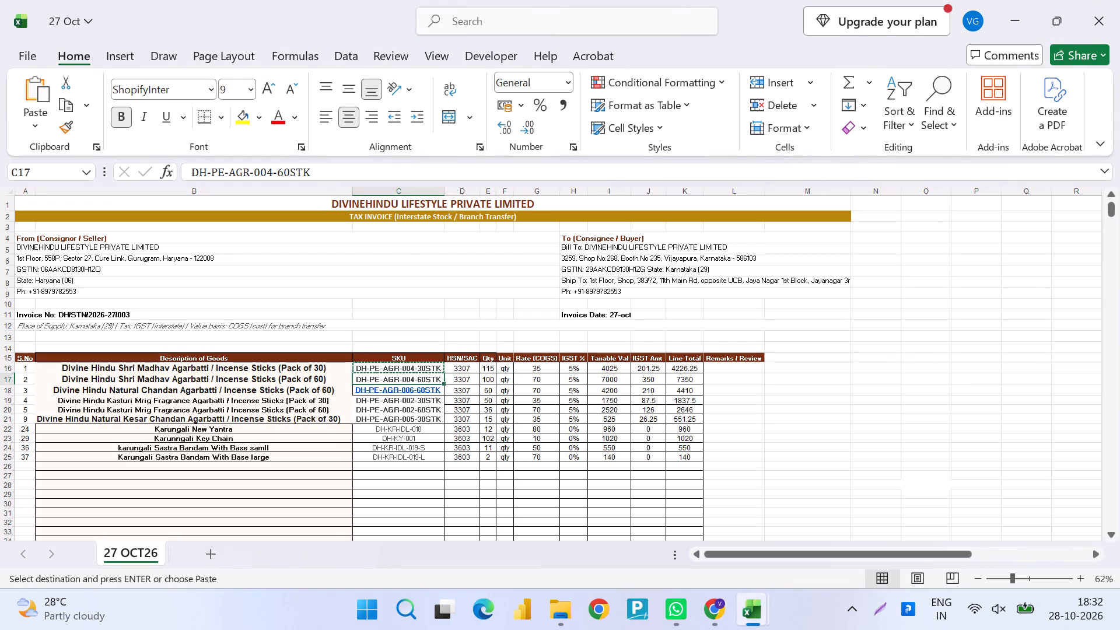
{"action": "key", "text": "alt+Tab"}
{"action": "key", "text": "ctrl+v"}
{"action": "key", "text": "BackSpace"}
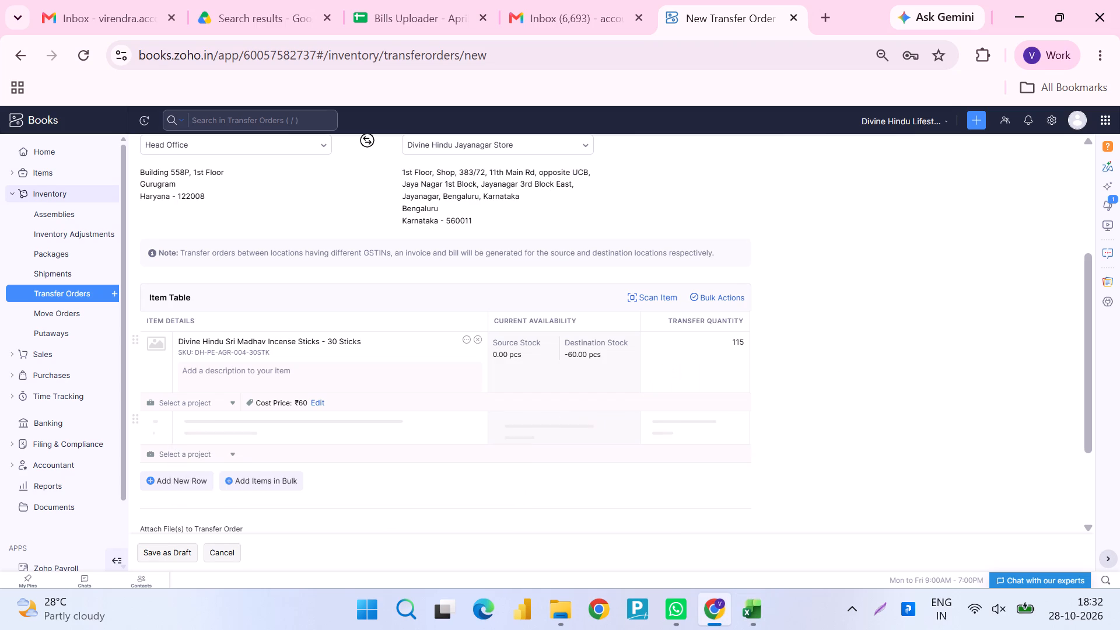
{"action": "key", "text": "Tab"}
Set the second item's transfer quantity to 100 per the 27 Oct workbook and save the transfer order as a draft.
{"action": "key", "text": "alt+Tab"}
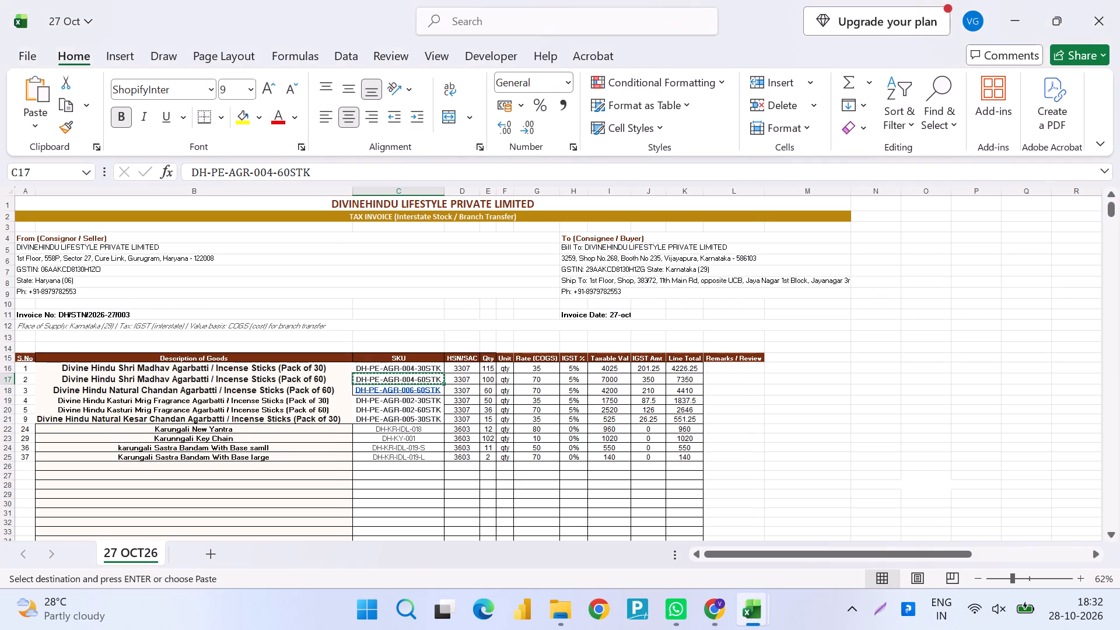
{"action": "key", "text": "Right"}
{"action": "key", "text": "Right"}
{"action": "key", "text": "alt+Tab"}
{"action": "type", "text": "100"}
{"action": "key", "text": "Return"}
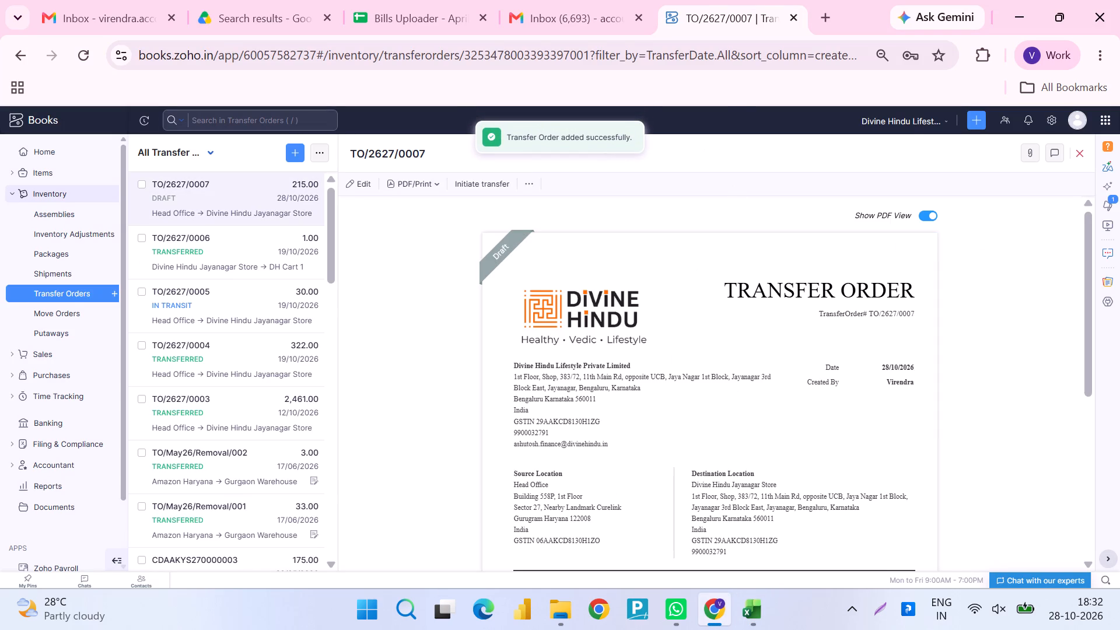
Reopen draft transfer order TO/2627/0007 for editing and add a new row to its item table.
{"action": "left_click", "coordinate": [359, 179]}
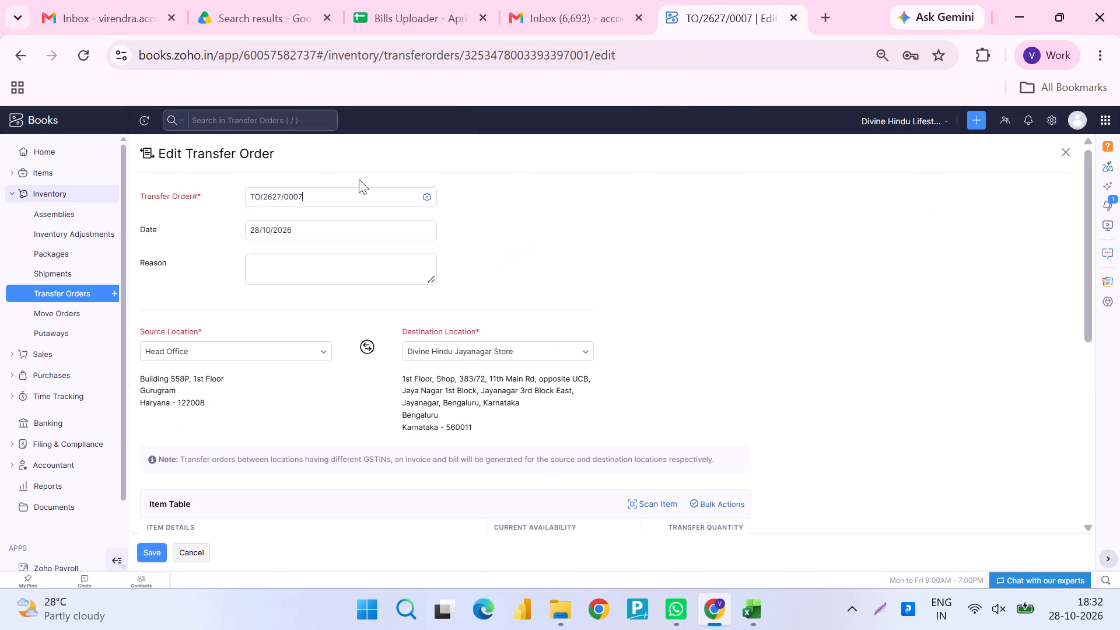
{"action": "scroll", "coordinate": [359, 179], "scroll_direction": "down", "scroll_amount": 4}
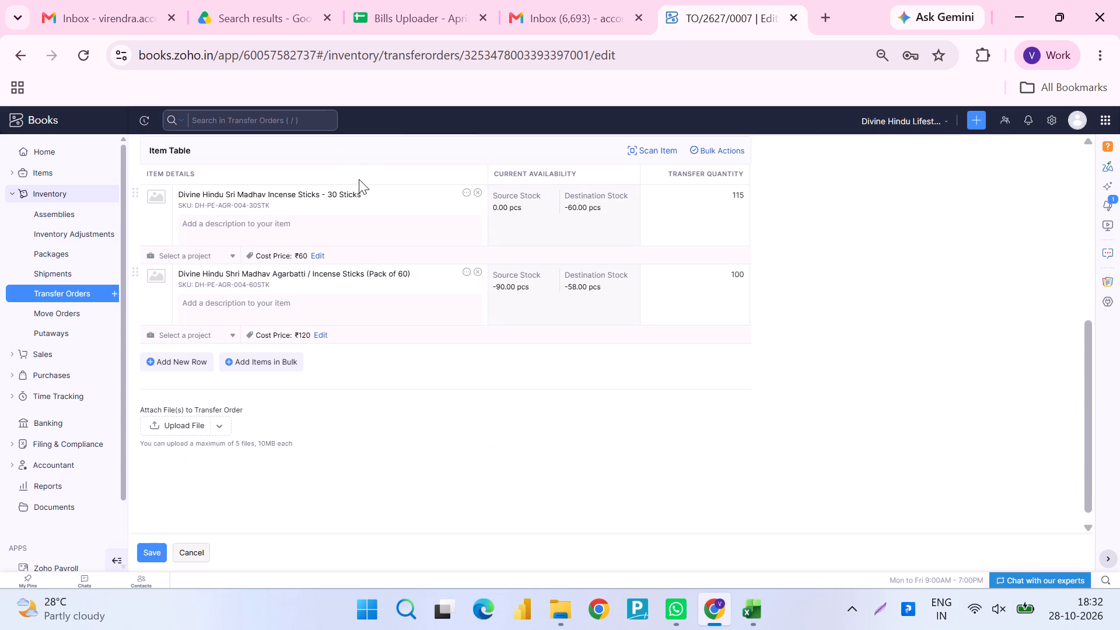
{"action": "left_click", "coordinate": [192, 365]}
Copy SKU DH-PE-AGR-006-60STK from the 27 Oct workbook and add Divine Hindu Natural Chandan Agarbatti / Incense Sticks (Pack of 60) as the third item.
{"action": "key", "text": "alt+Tab"}
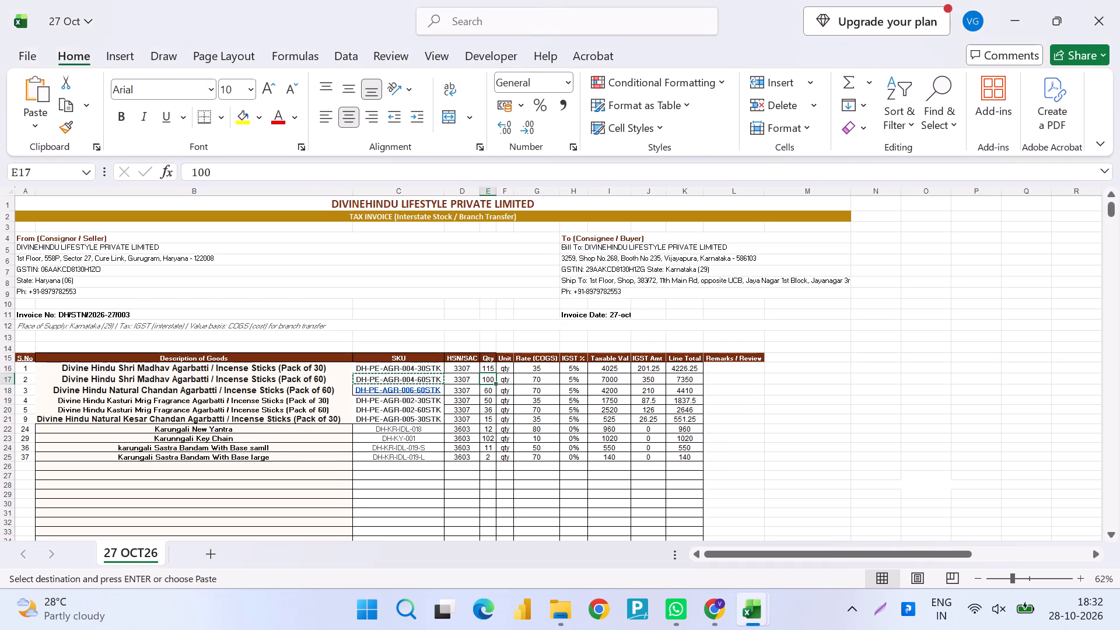
{"action": "key", "text": "Down"}
{"action": "key", "text": "Up"}
{"action": "key", "text": "Left"}
{"action": "key", "text": "Left"}
{"action": "key", "text": "Down"}
{"action": "key", "text": "ctrl+c"}
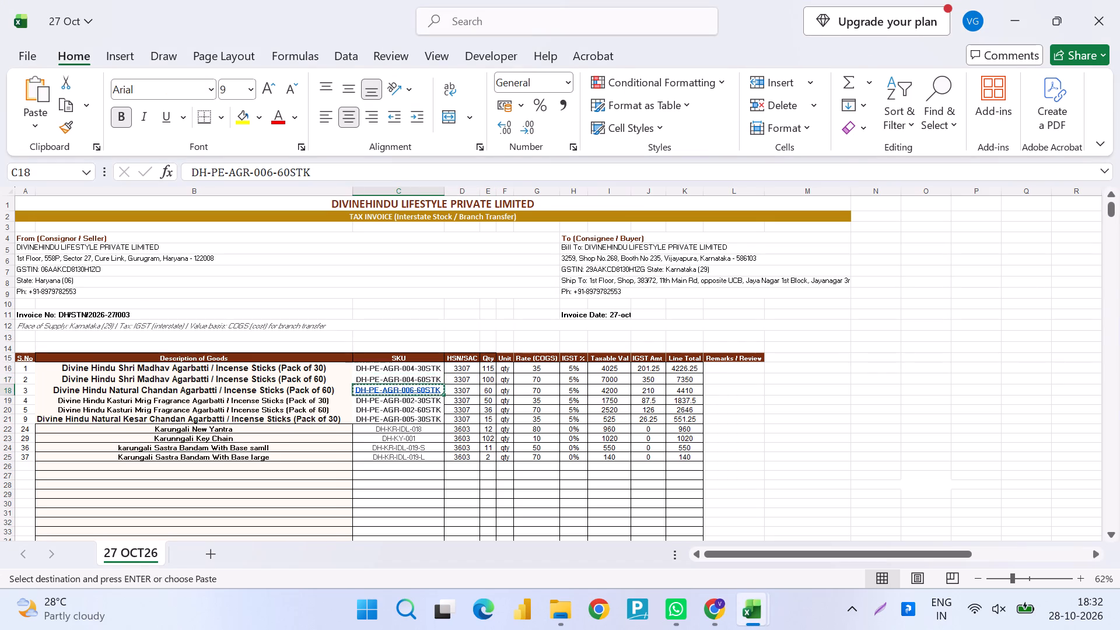
{"action": "key", "text": "alt+Tab"}
{"action": "key", "text": "ctrl+v"}
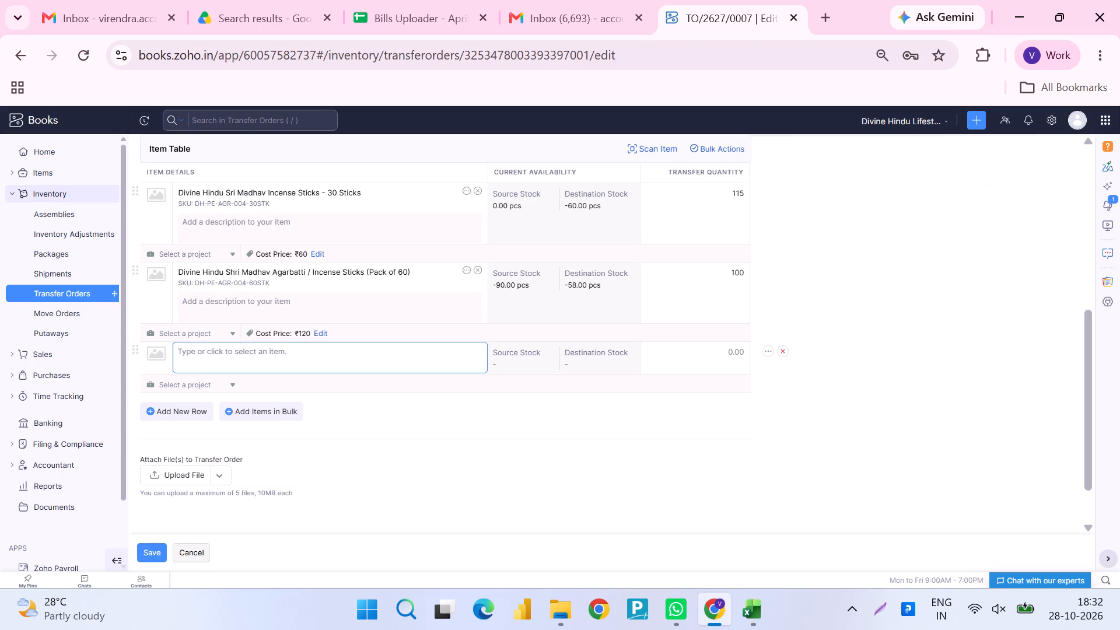
{"action": "left_click", "coordinate": [216, 348]}
{"action": "key", "text": "ctrl+v"}
{"action": "key", "text": "BackSpace"}
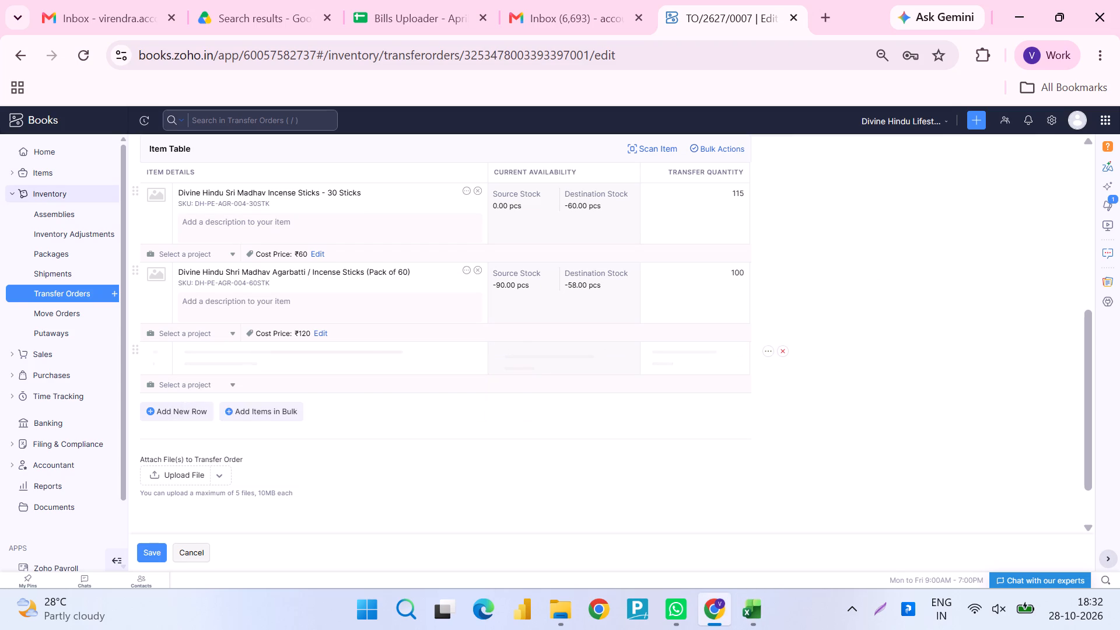
{"action": "key", "text": "Tab"}
Look up the third item's quantity in the 27 Oct workbook and set its transfer quantity to 60.
{"action": "key", "text": "alt+Tab"}
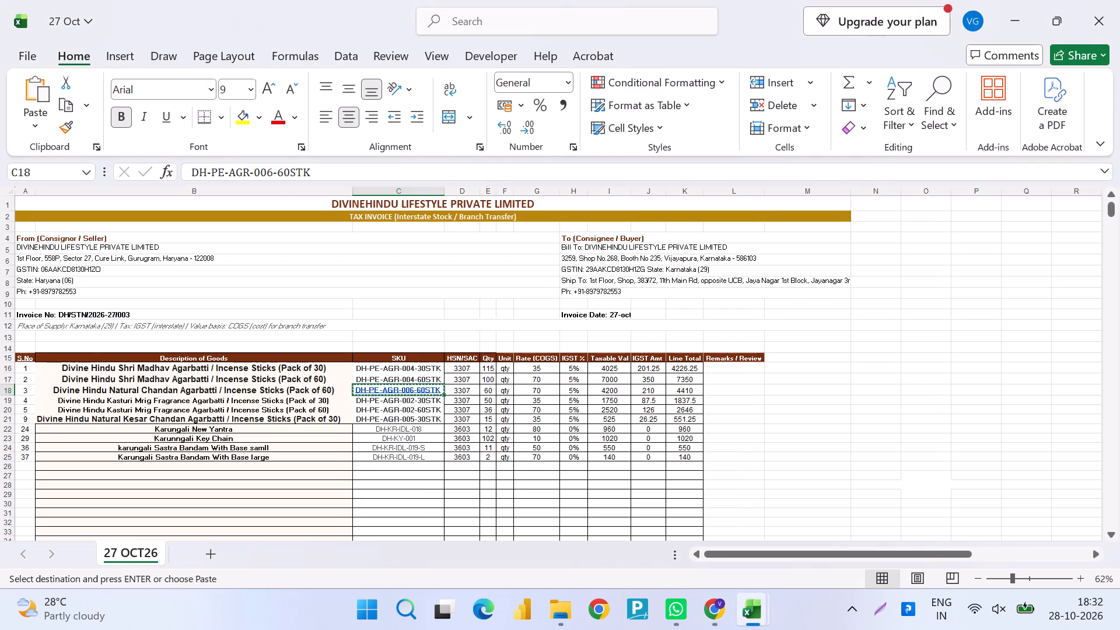
{"action": "key", "text": "shift+space"}
{"action": "key", "text": "alt+Tab"}
{"action": "type", "text": "69"}
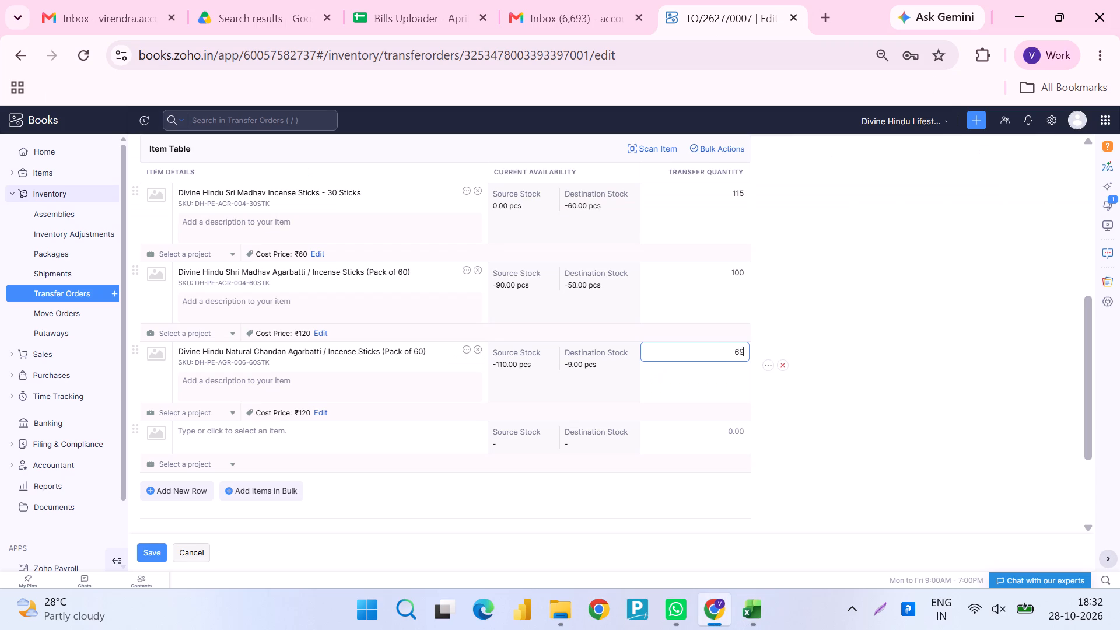
{"action": "key", "text": "BackSpace"}
{"action": "key", "text": "0"}
{"action": "key", "text": "Tab"}
{"action": "key", "text": "Tab"}
{"action": "key", "text": "Tab"}
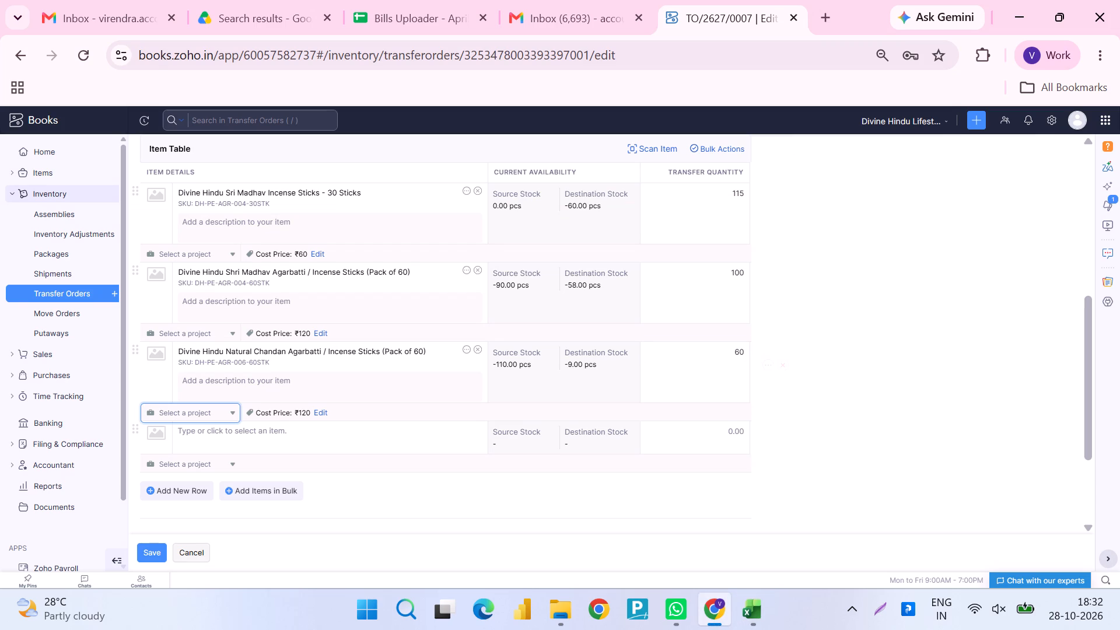
{"action": "key", "text": "Tab"}
{"action": "key", "text": "Tab"}
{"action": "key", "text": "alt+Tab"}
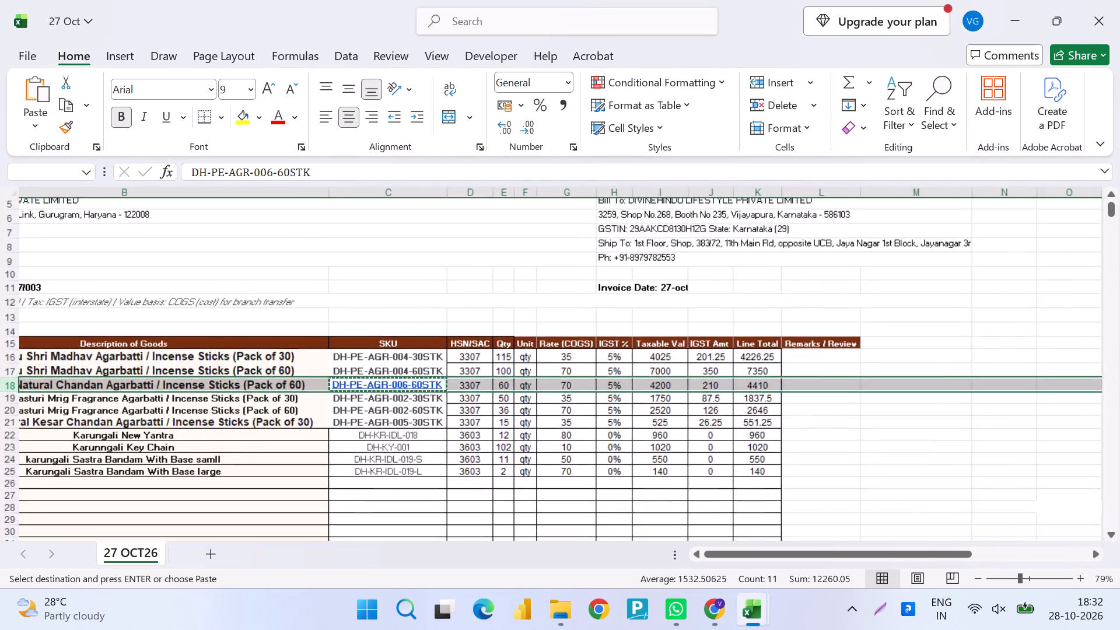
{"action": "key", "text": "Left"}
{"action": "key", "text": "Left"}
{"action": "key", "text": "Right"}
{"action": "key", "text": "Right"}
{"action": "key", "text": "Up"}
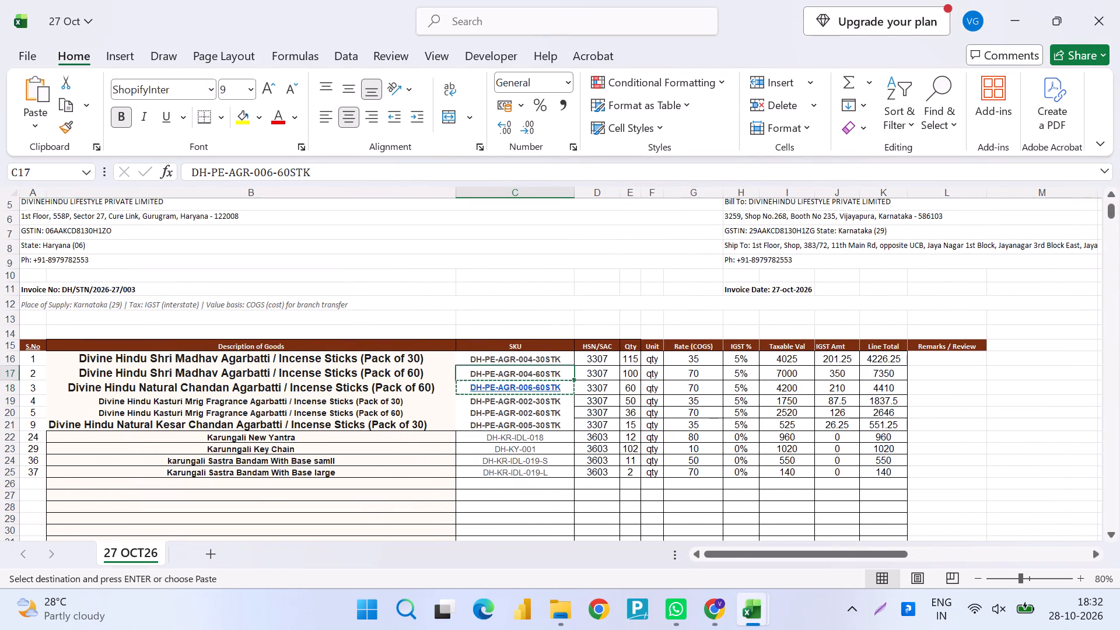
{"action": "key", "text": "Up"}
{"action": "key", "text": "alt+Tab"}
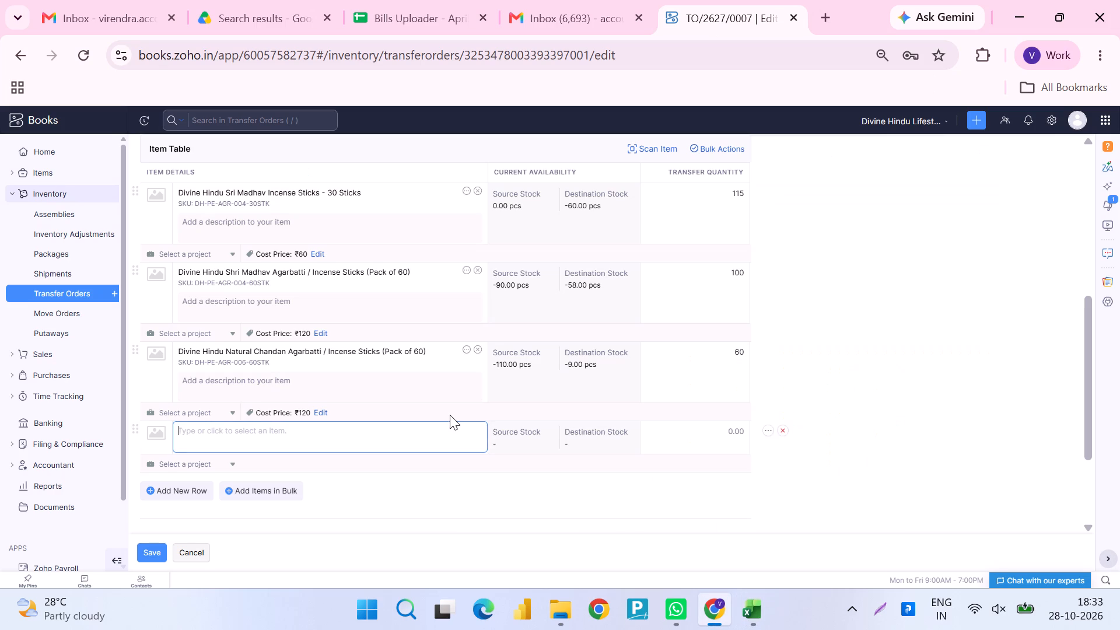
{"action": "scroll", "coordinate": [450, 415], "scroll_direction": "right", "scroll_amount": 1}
Copy SKU DH-PE-AGR-002-30STK from the 27 Oct workbook and enter it in the transfer order's fourth item row.
{"action": "key", "text": "alt+Tab"}
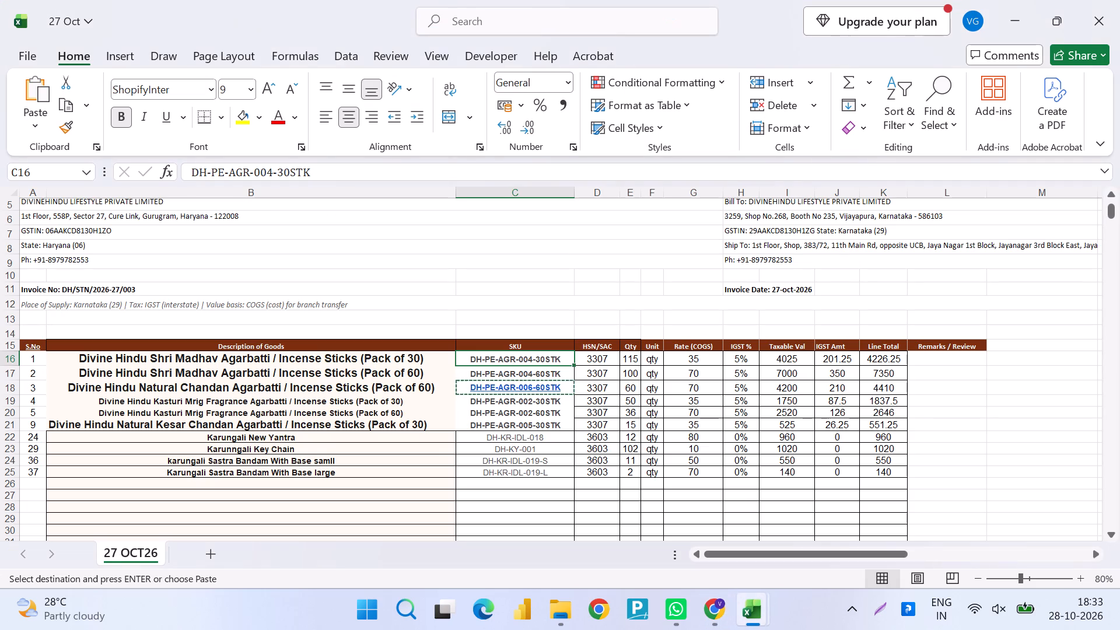
{"action": "key", "text": "Down"}
{"action": "key", "text": "Down"}
{"action": "key", "text": "Down"}
{"action": "key", "text": "ctrl+c"}
{"action": "key", "text": "alt+Tab"}
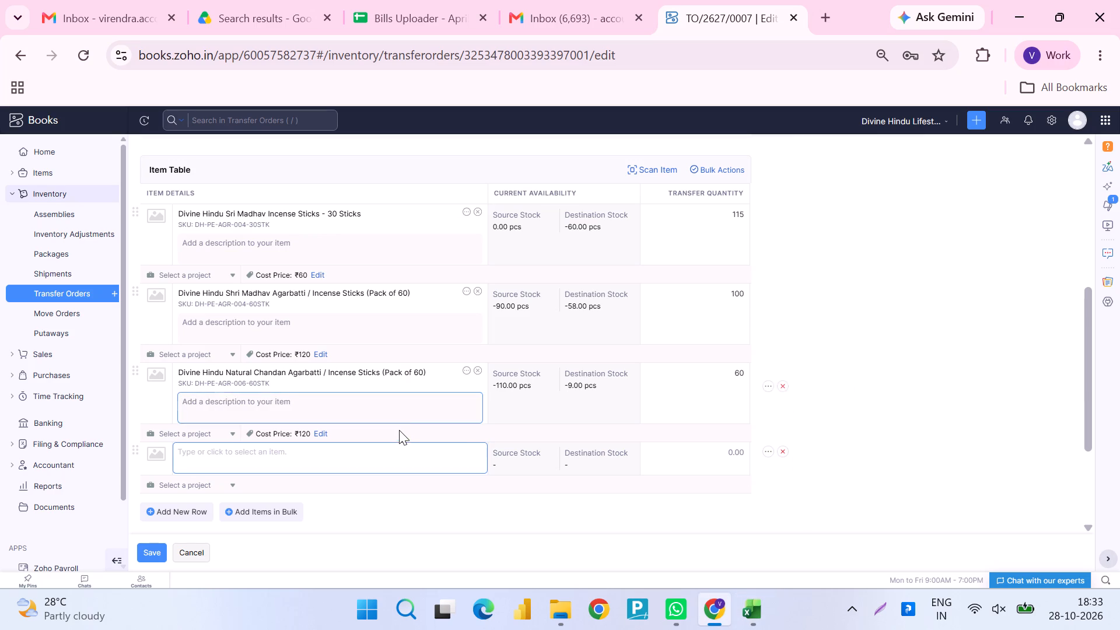
{"action": "key", "text": "ctrl+v"}
{"action": "key", "text": "BackSpace"}
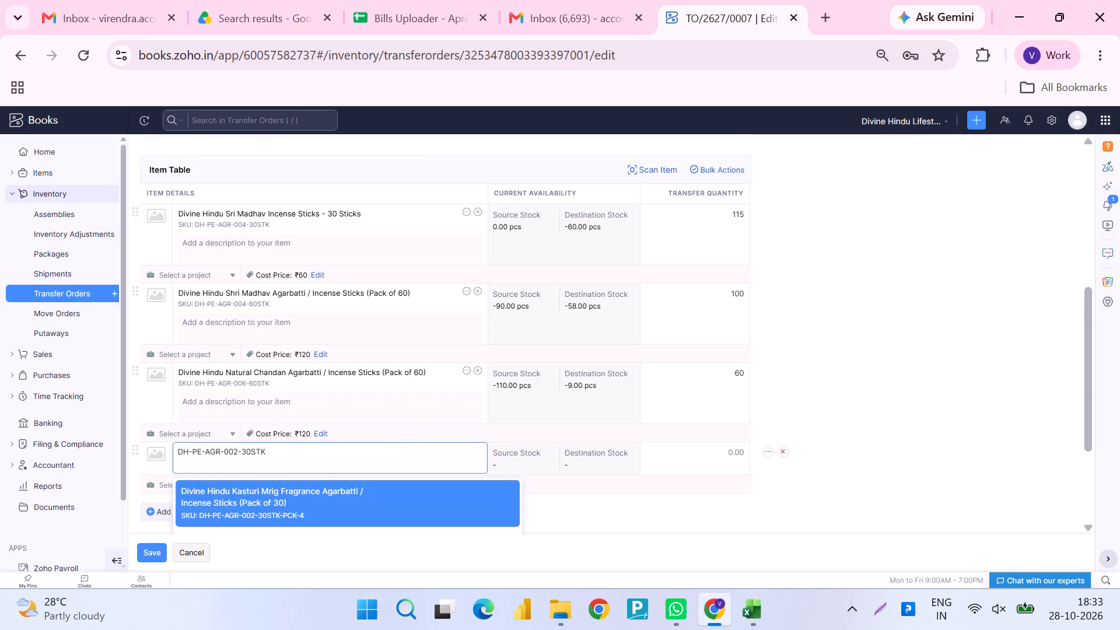
{"action": "key", "text": "Tab"}
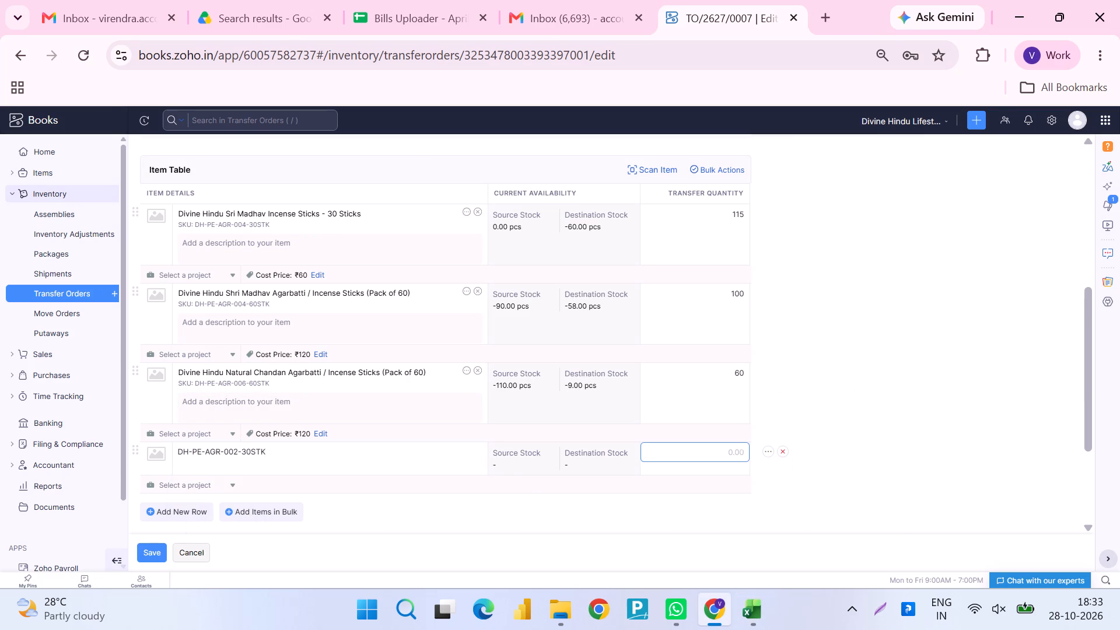
Check the fourth item's row in the 27 Oct workbook and set its transfer quantity to 35.
{"action": "key", "text": "alt+Tab"}
{"action": "key", "text": "shift+space"}
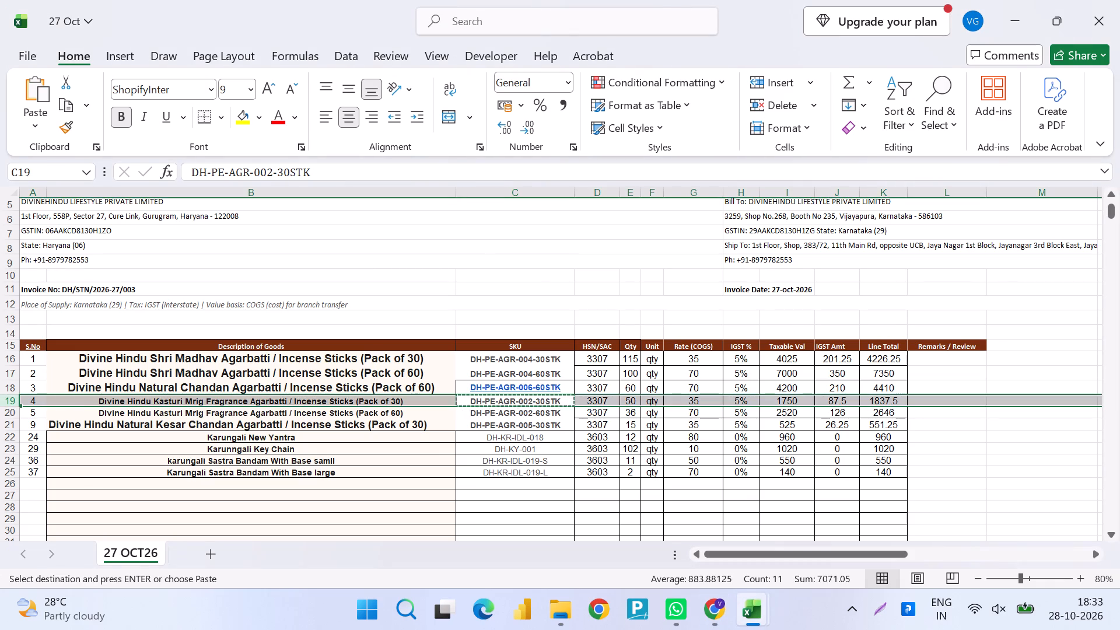
{"action": "key", "text": "alt+Tab"}
{"action": "type", "text": "35"}
{"action": "key", "text": "Tab"}
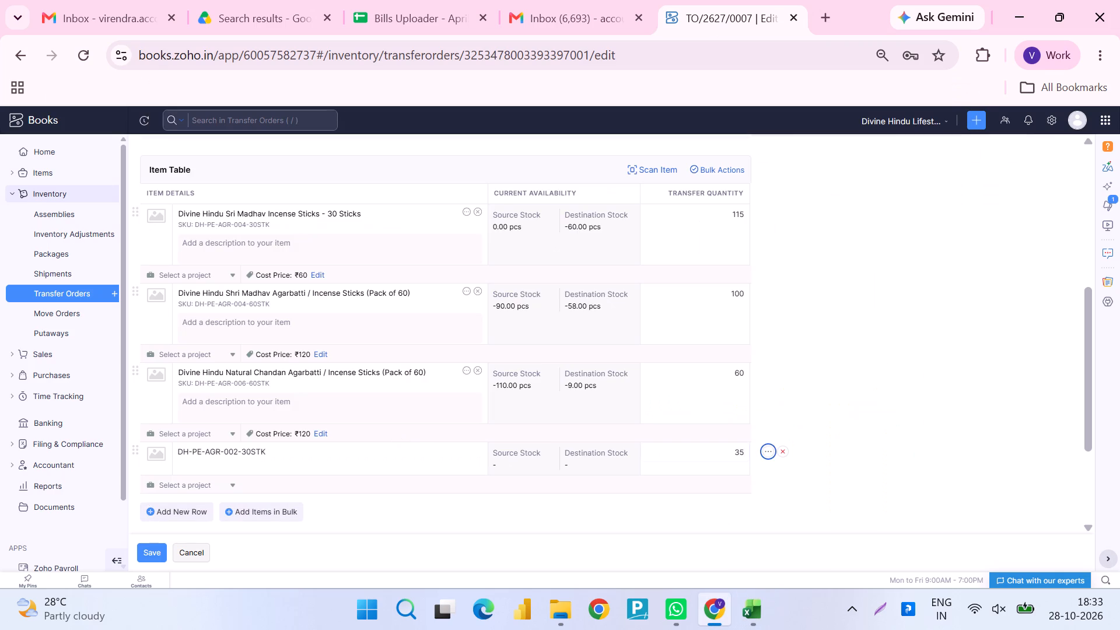
{"action": "key", "text": "Tab"}
Add a fifth row and fill it with Divine Hindu Kasturi Mrig fragrance Incense Sticks - 60 Sticks, using SKU DH-PE-AGR-002-60STK from the 27 Oct workbook.
{"action": "left_click", "coordinate": [194, 512]}
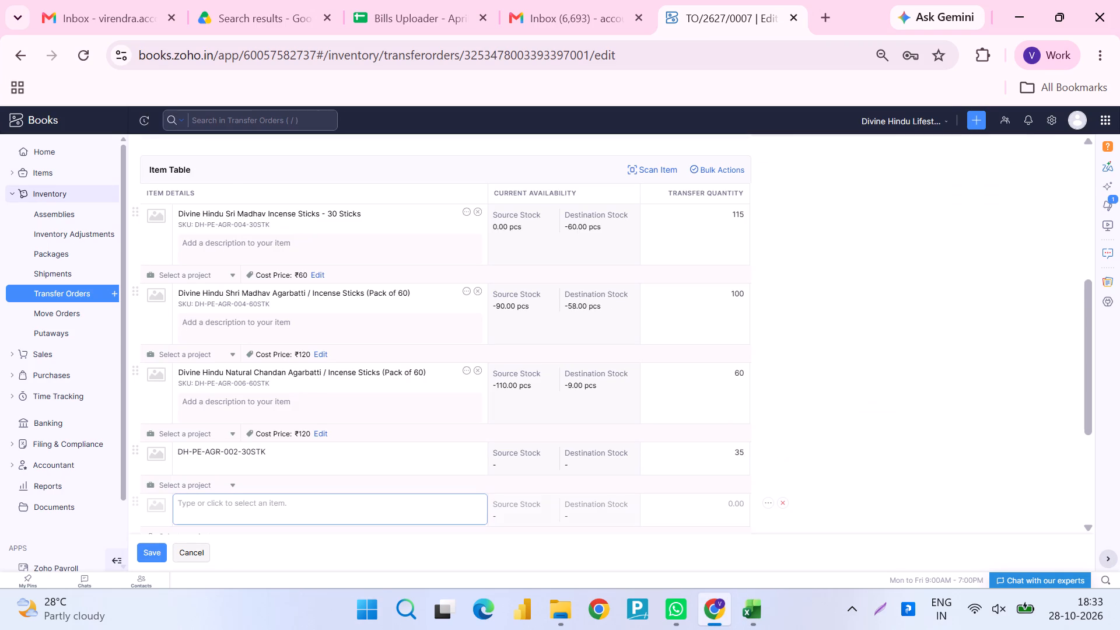
{"action": "left_click", "coordinate": [347, 516]}
{"action": "key", "text": "alt+Tab"}
{"action": "key", "text": "alt+Tab"}
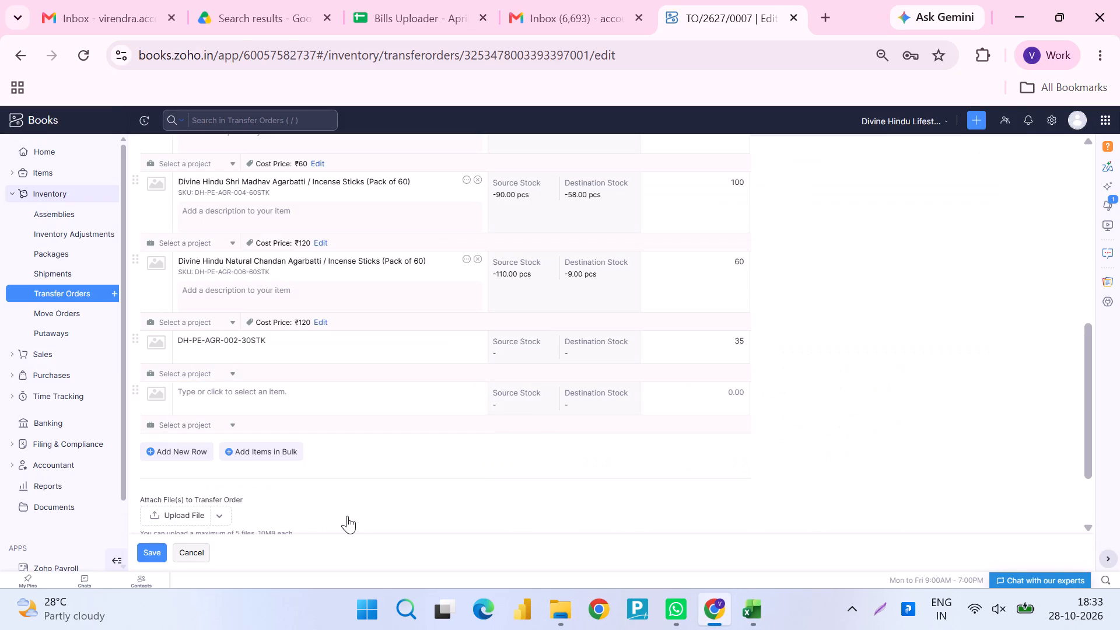
{"action": "key", "text": "alt+Tab"}
{"action": "key", "text": "Down"}
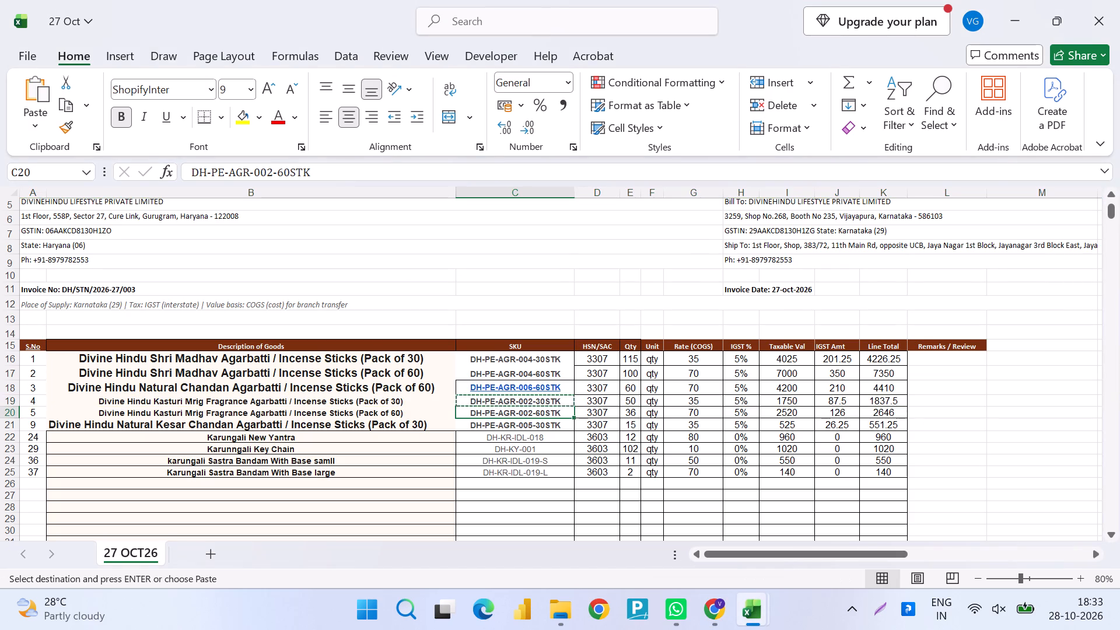
{"action": "key", "text": "ctrl+c"}
{"action": "key", "text": "alt+Tab"}
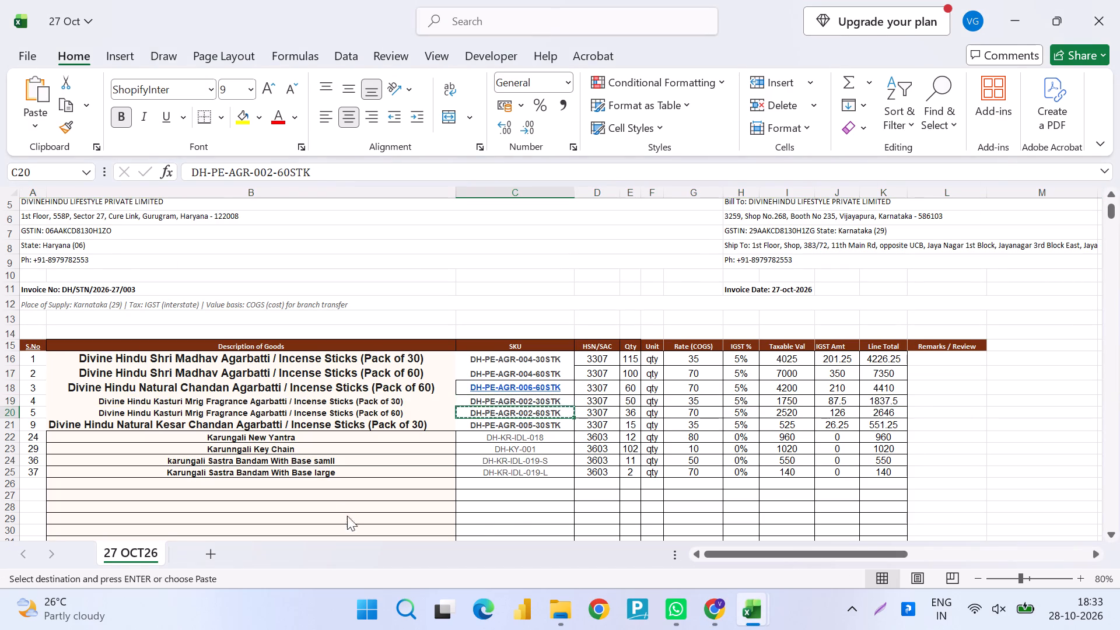
{"action": "left_click", "coordinate": [300, 385]}
{"action": "key", "text": "ctrl+v"}
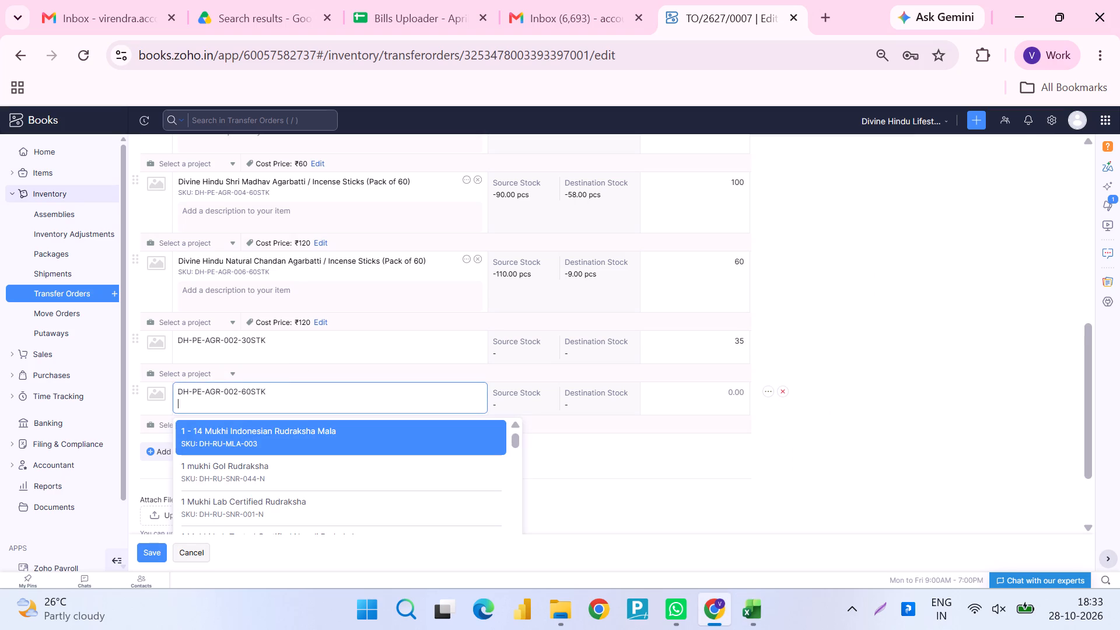
{"action": "key", "text": "BackSpace"}
{"action": "key", "text": "Tab"}
Look up the fifth item's quantity in the 27 Oct workbook and set its transfer quantity to 36.
{"action": "key", "text": "alt+Tab"}
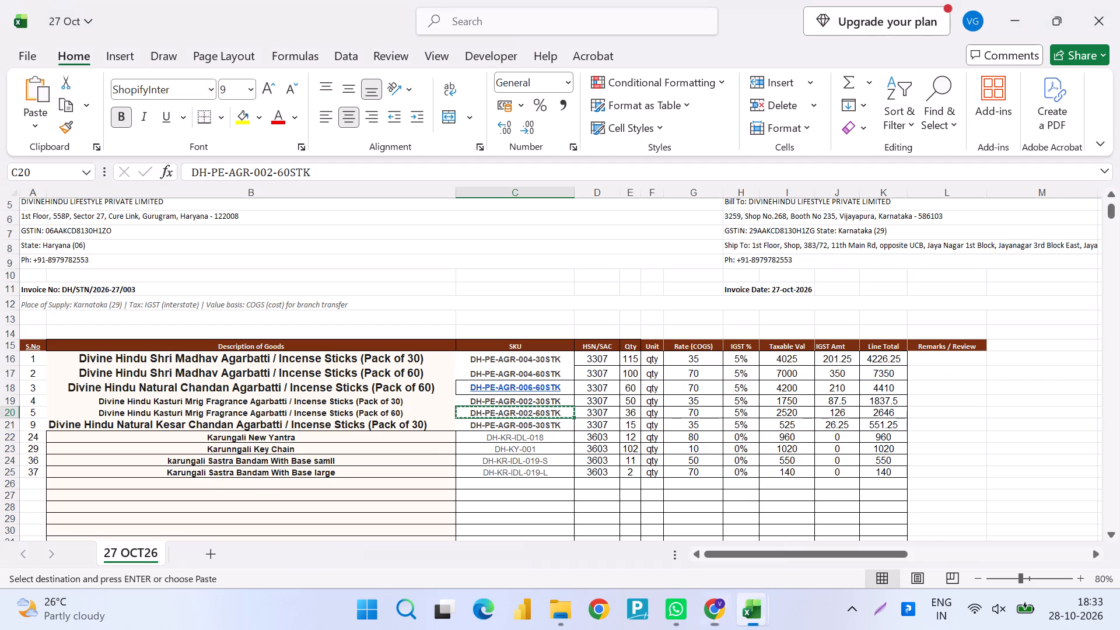
{"action": "key", "text": "shift+space"}
{"action": "key", "text": "alt+Tab"}
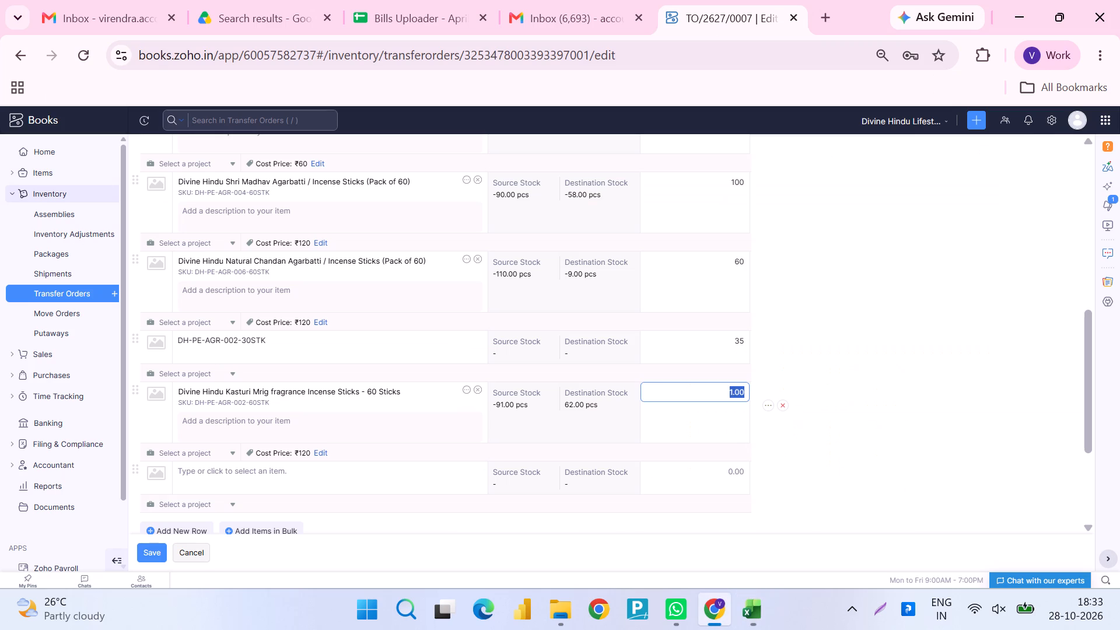
{"action": "type", "text": "36"}
{"action": "key", "text": "Tab"}
Copy SKU DH-PE-AGR-005-30STK from the 27 Oct workbook into the sixth item row and enter a transfer quantity of 15.
{"action": "key", "text": "alt+Tab"}
{"action": "key", "text": "Down"}
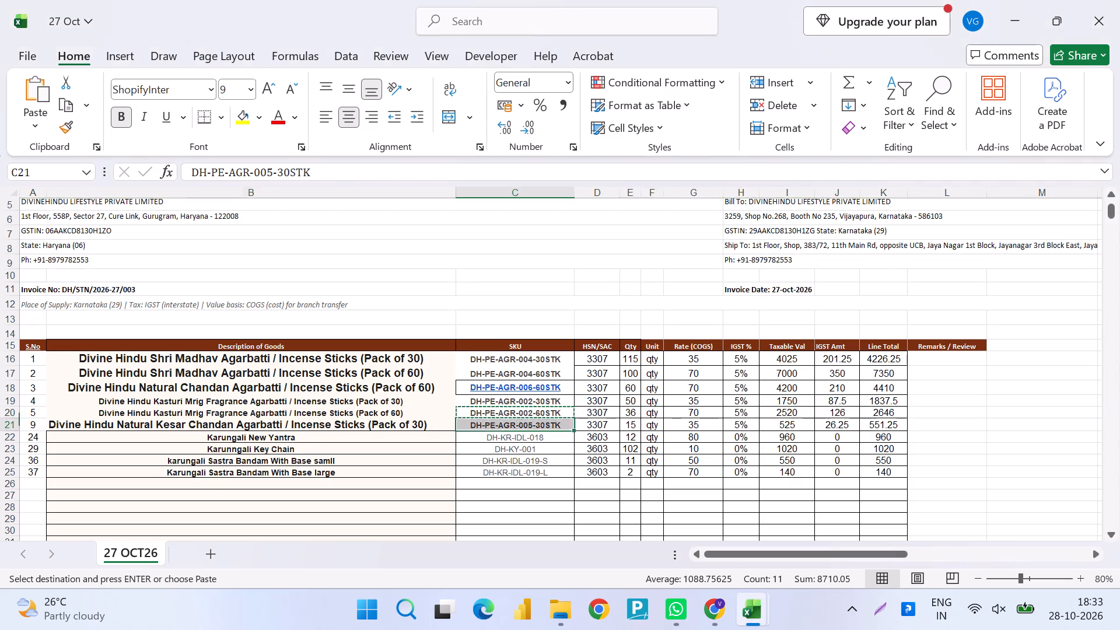
{"action": "key", "text": "ctrl+c"}
{"action": "key", "text": "alt+Tab"}
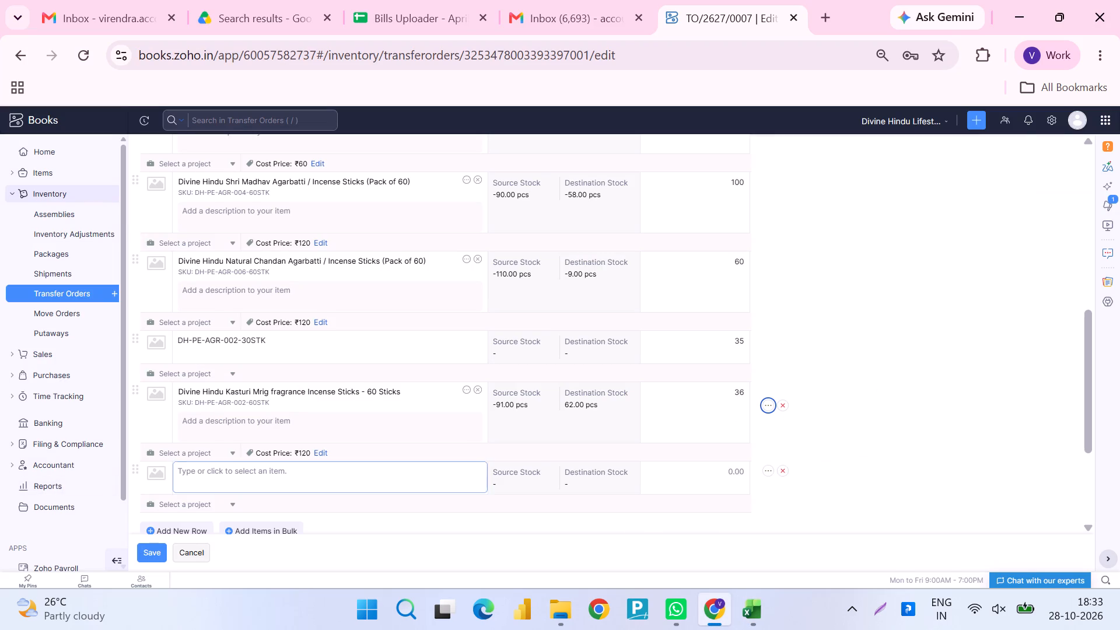
{"action": "left_click", "coordinate": [204, 470]}
{"action": "key", "text": "ctrl+v"}
{"action": "key", "text": "BackSpace"}
{"action": "key", "text": "Tab"}
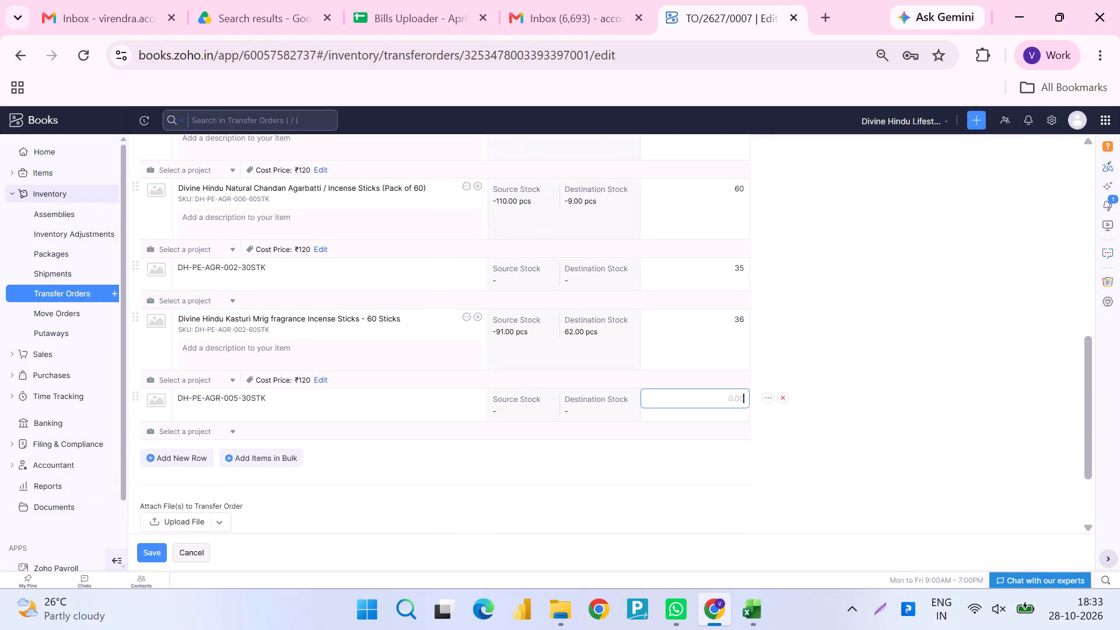
{"action": "type", "text": "15"}
{"action": "key", "text": "Tab"}
Select Divine Hindu Natural Kesar Chandan Agarbatti / Incense Sticks (Pack of 30), SKU DH-PE-AGR-005-30STK-PCK-4, for the sixth item row.
{"action": "left_click", "coordinate": [314, 387]}
{"action": "left_click", "coordinate": [300, 400]}
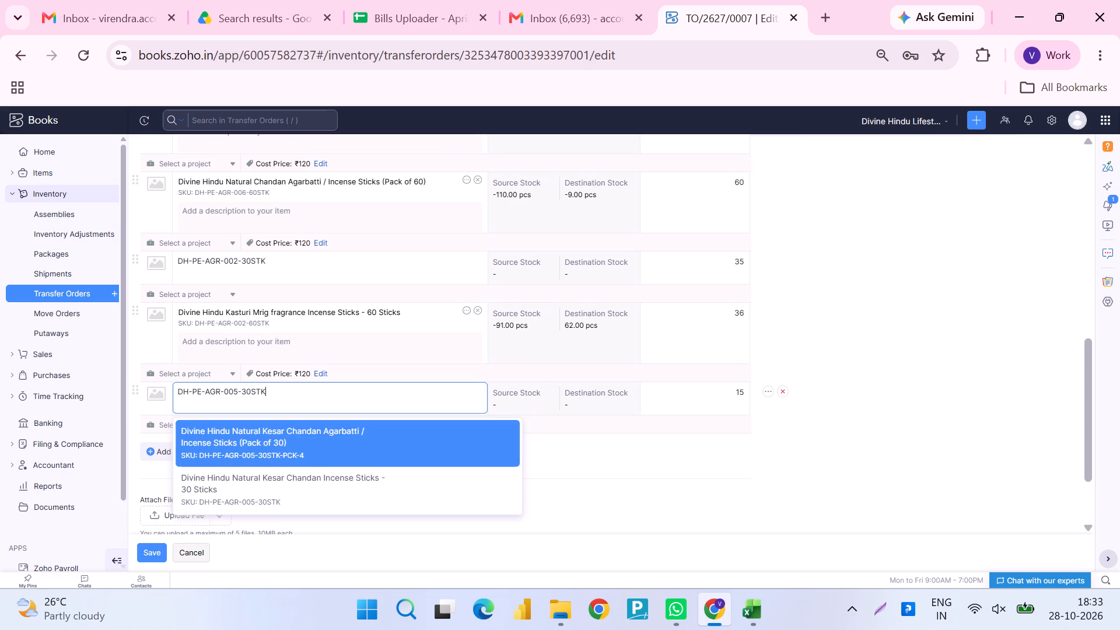
{"action": "key", "text": "Return"}
Copy SKU DH-KR-IDL-018 from the 27 Oct workbook and add Karungali Bhairava Yantra as the seventh item.
{"action": "key", "text": "alt+Tab"}
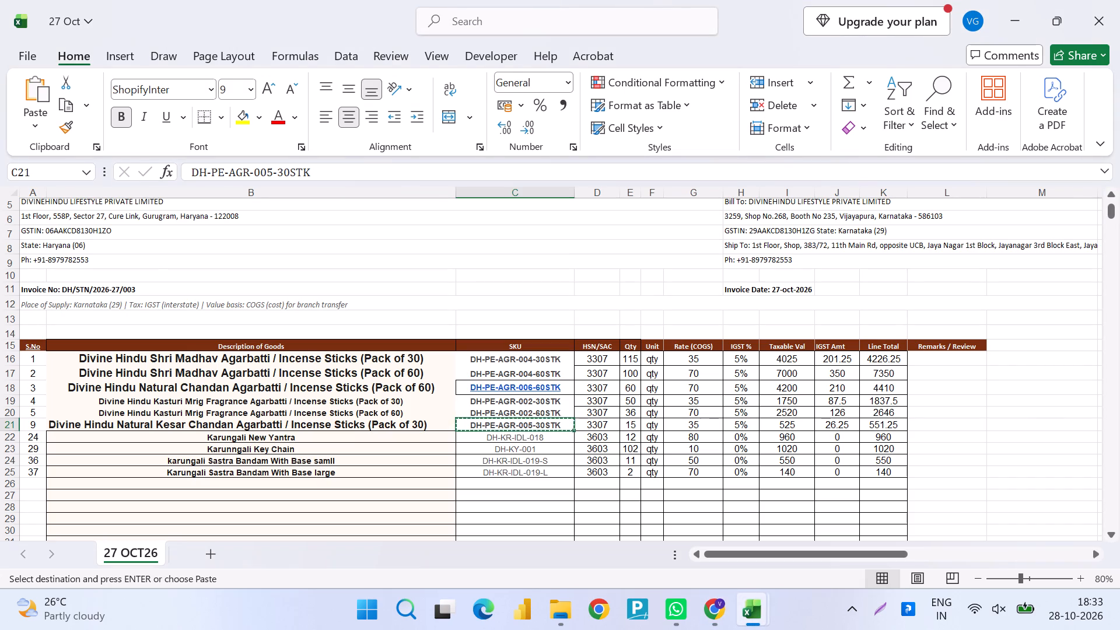
{"action": "key", "text": "Down"}
{"action": "key", "text": "ctrl+c"}
{"action": "key", "text": "alt+Tab"}
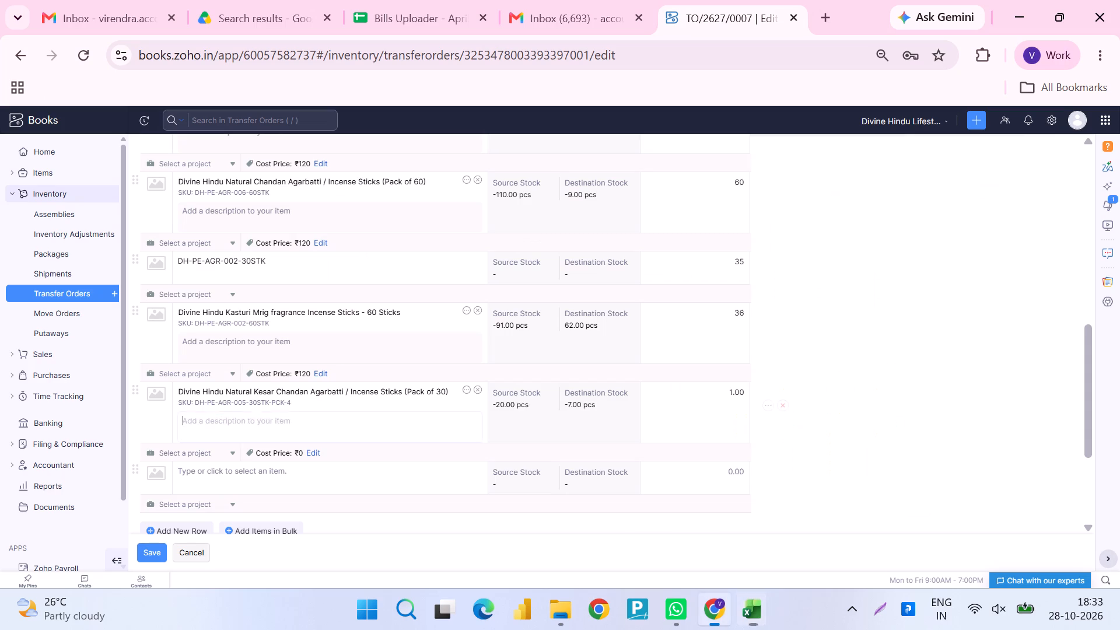
{"action": "scroll", "coordinate": [281, 440], "scroll_direction": "down", "scroll_amount": 1}
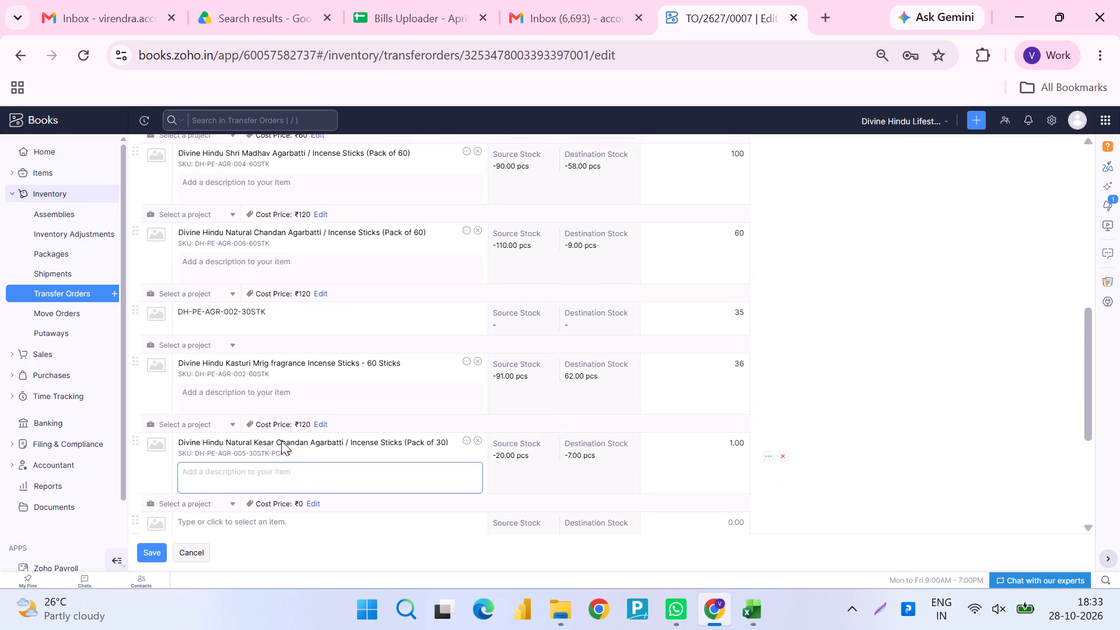
{"action": "scroll", "coordinate": [281, 440], "scroll_direction": "down", "scroll_amount": 1}
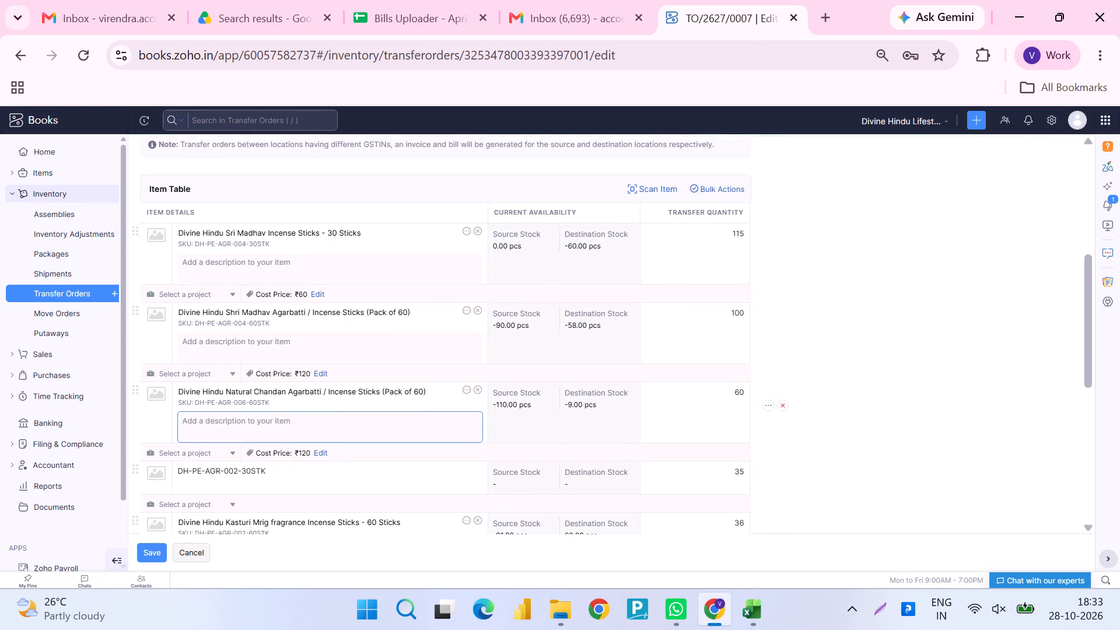
{"action": "scroll", "coordinate": [281, 440], "scroll_direction": "down", "scroll_amount": 1}
{"action": "left_click", "coordinate": [296, 335]}
{"action": "key", "text": "ctrl+v"}
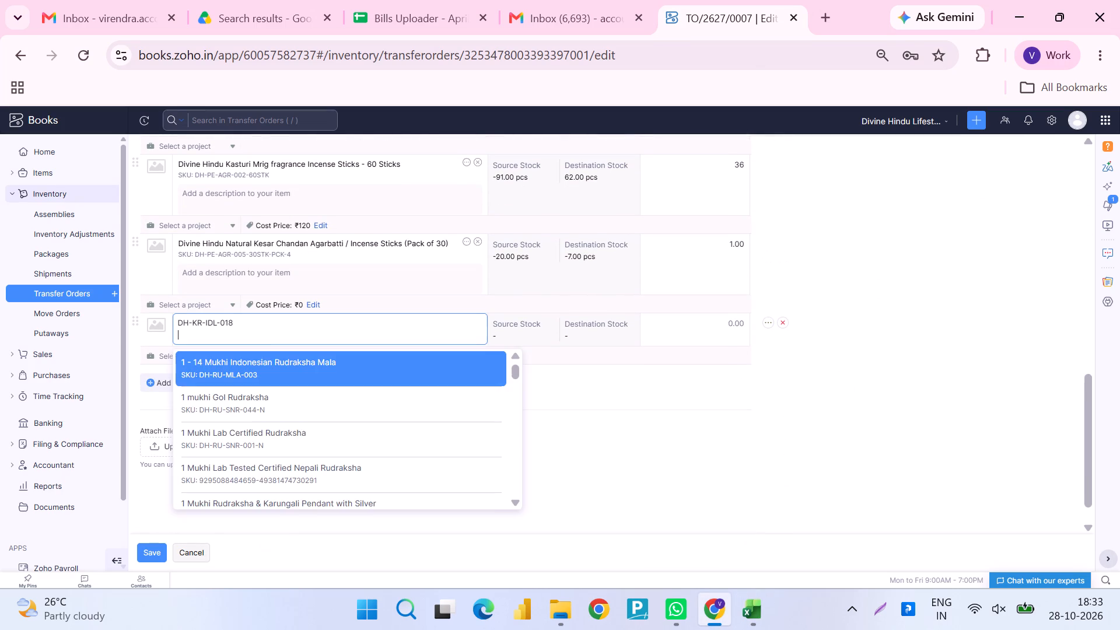
{"action": "key", "text": "BackSpace"}
{"action": "key", "text": "Tab"}
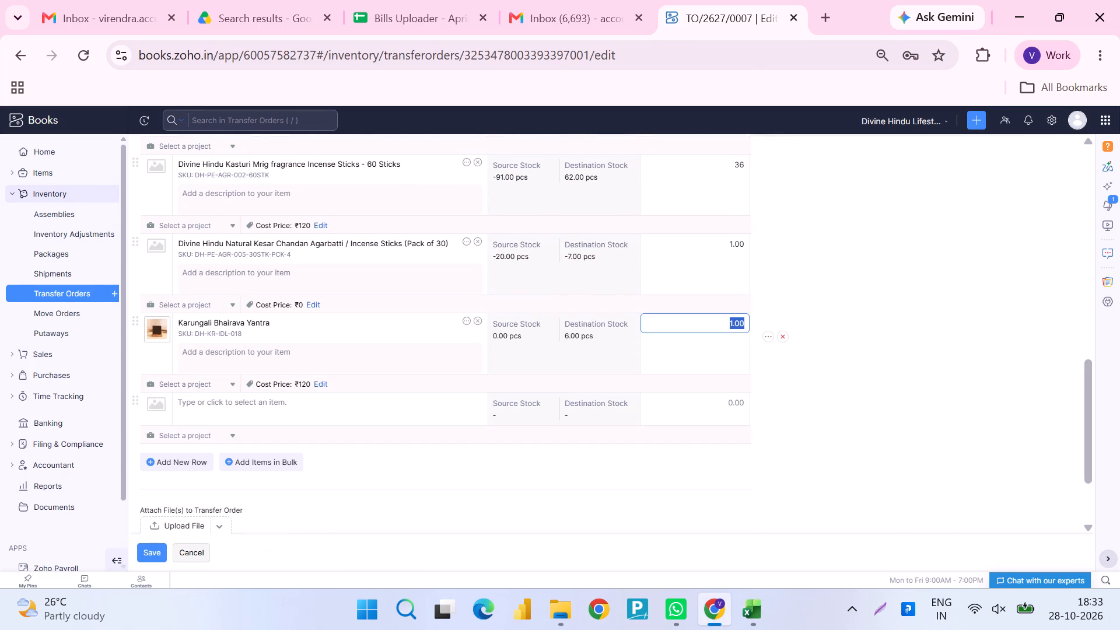
Look up the seventh item's quantity in the 27 Oct workbook and set Karungali Bhairava Yantra's transfer quantity to 12.
{"action": "key", "text": "alt+Tab"}
{"action": "key", "text": "shift+space"}
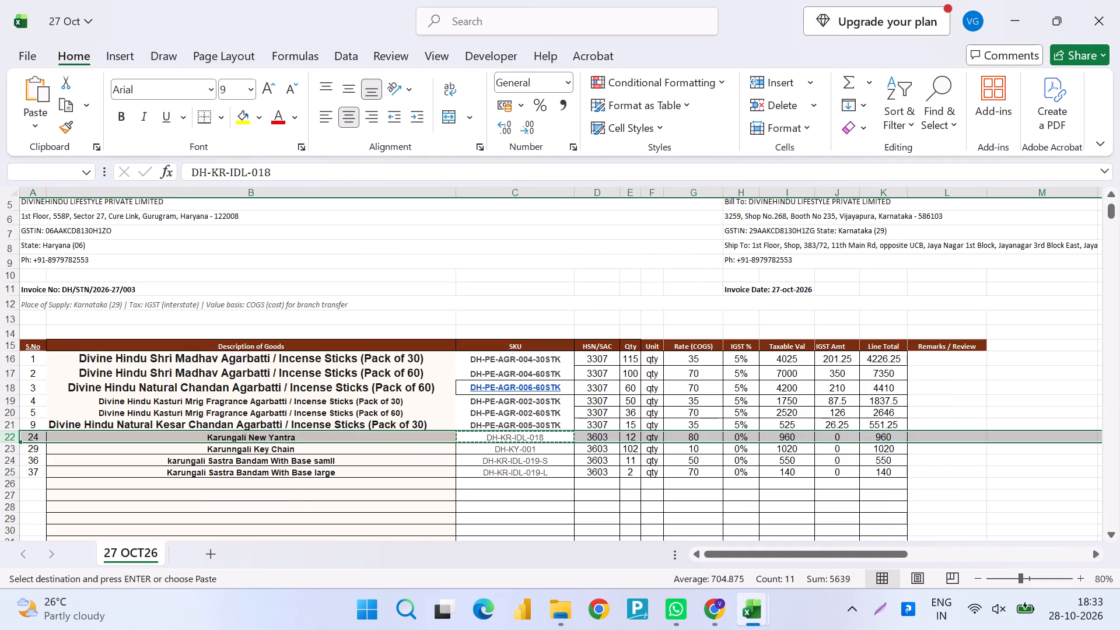
{"action": "key", "text": "alt+Tab"}
{"action": "type", "text": "12"}
{"action": "key", "text": "Tab"}
{"action": "key", "text": "Tab"}
{"action": "key", "text": "Tab"}
{"action": "key", "text": "Tab"}
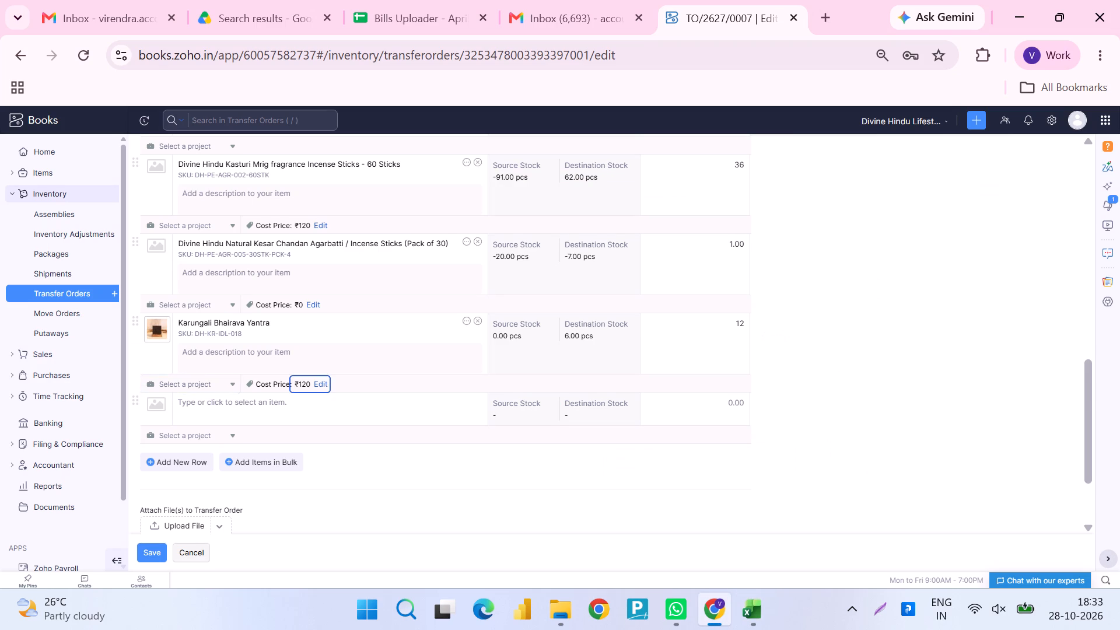
{"action": "key", "text": "Tab"}
Copy SKU DH-KY-001 from the 27 Oct workbook and add Divine Karungali Keychain as the eighth item.
{"action": "key", "text": "alt+Tab"}
{"action": "key", "text": "Down"}
{"action": "key", "text": "ctrl+c"}
{"action": "key", "text": "alt+Tab"}
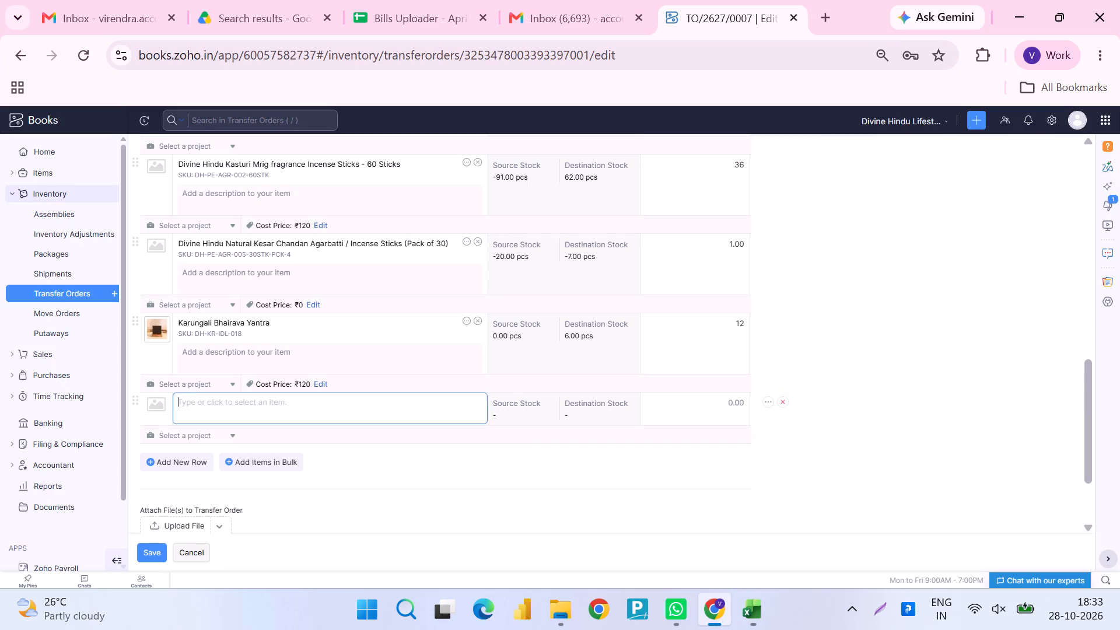
{"action": "key", "text": "ctrl+v"}
{"action": "key", "text": "BackSpace"}
{"action": "key", "text": "Tab"}
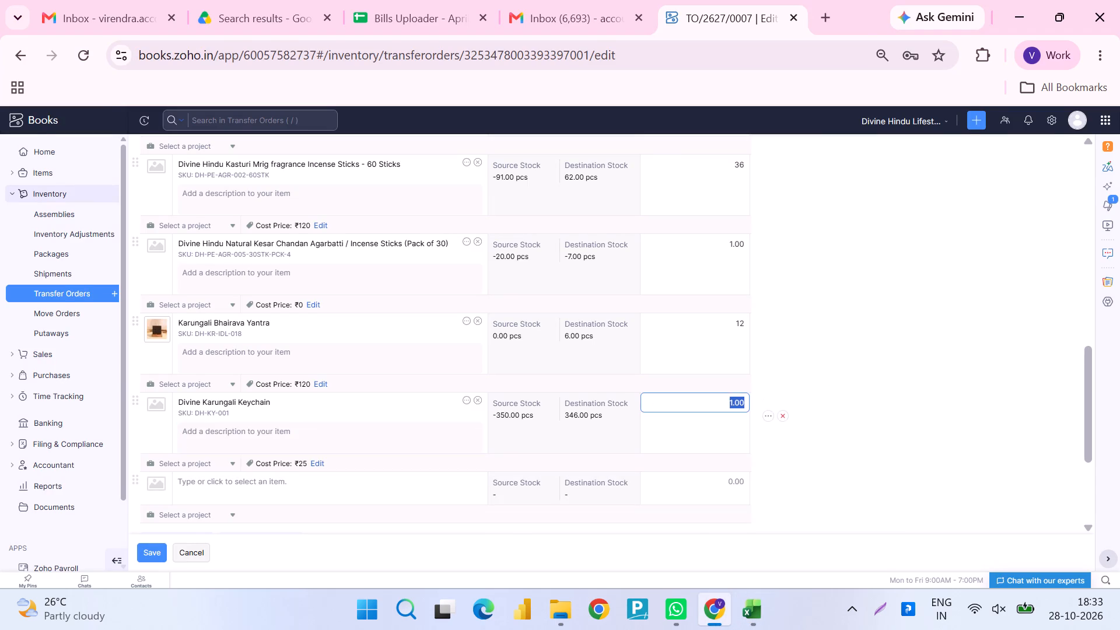
Look up the keychain's quantity in the 27 Oct workbook and set its transfer quantity to 102.
{"action": "key", "text": "alt+Tab"}
{"action": "key", "text": "alt+Tab"}
{"action": "type", "text": "102"}
{"action": "key", "text": "Tab"}
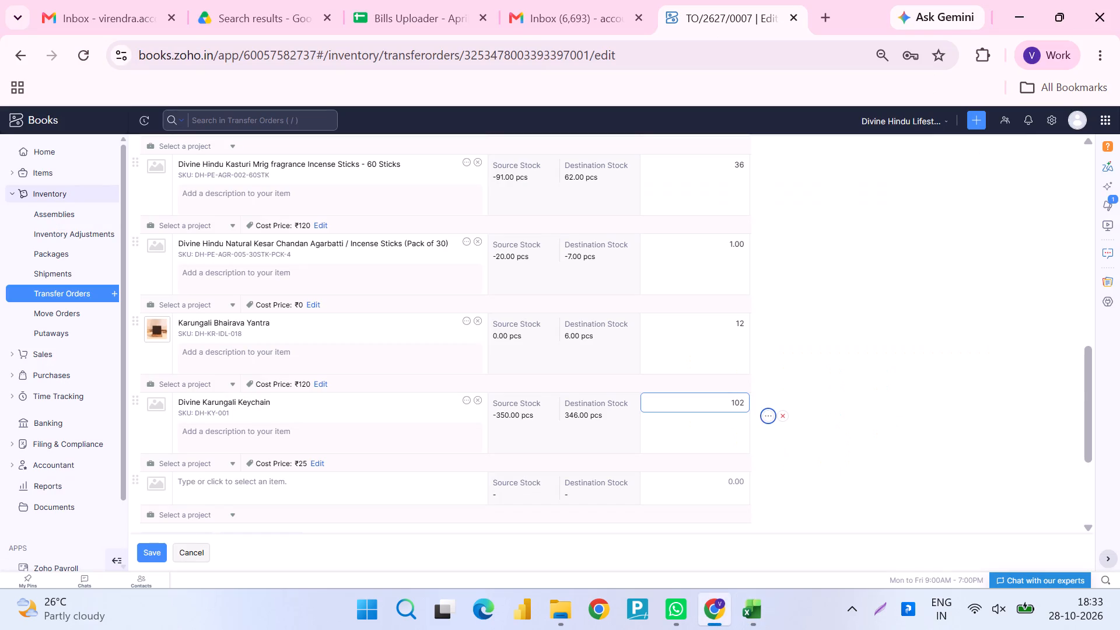
{"action": "key", "text": "Tab"}
{"action": "key", "text": "Tab"}
{"action": "key", "text": "Tab"}
{"action": "key", "text": "Tab"}
Copy SKU DH-KR-IDL-019-S from the 27 Oct workbook and add the matching Karungali Vel with Base as the ninth item.
{"action": "key", "text": "alt+Tab"}
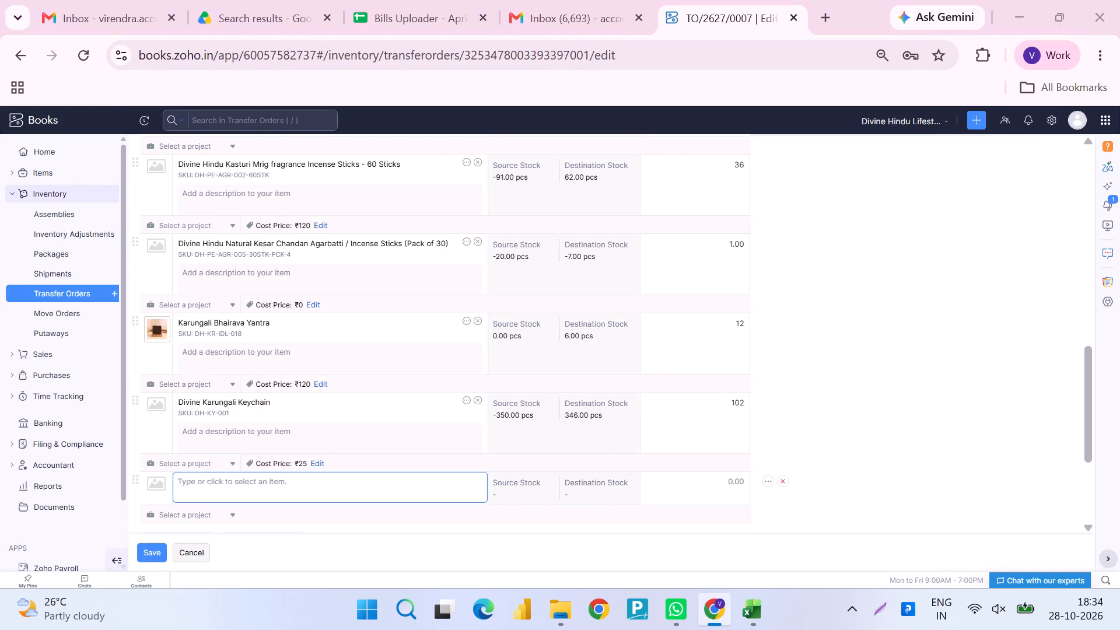
{"action": "key", "text": "Down"}
{"action": "key", "text": "ctrl+c"}
{"action": "key", "text": "alt+Tab"}
{"action": "key", "text": "ctrl+v"}
{"action": "key", "text": "BackSpace"}
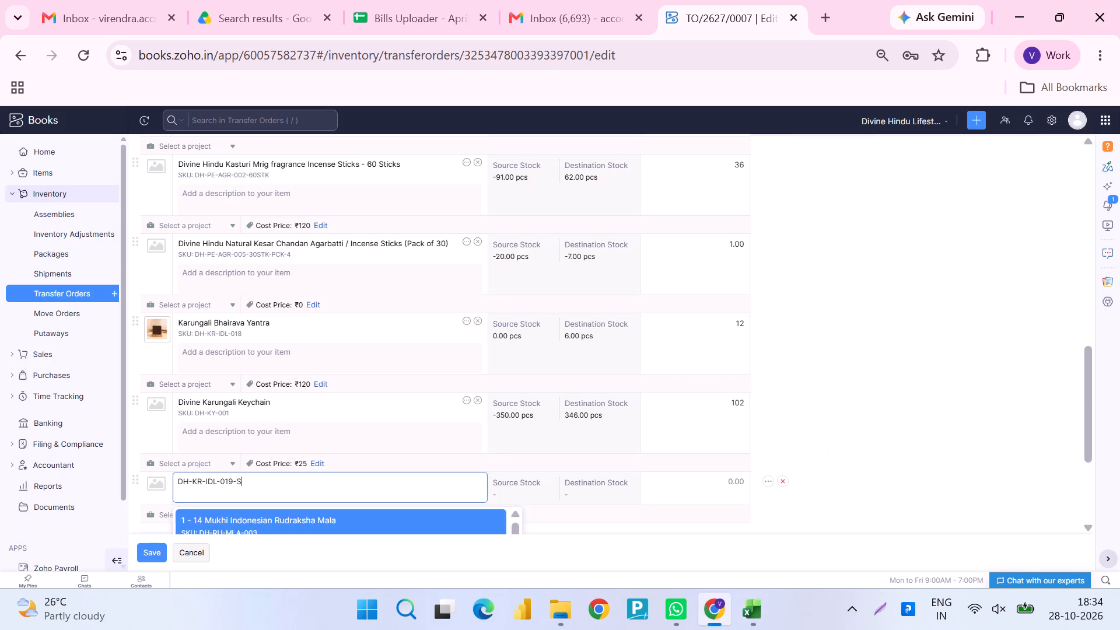
{"action": "key", "text": "Tab"}
{"action": "key", "text": "Tab"}
{"action": "key", "text": "shift+Tab"}
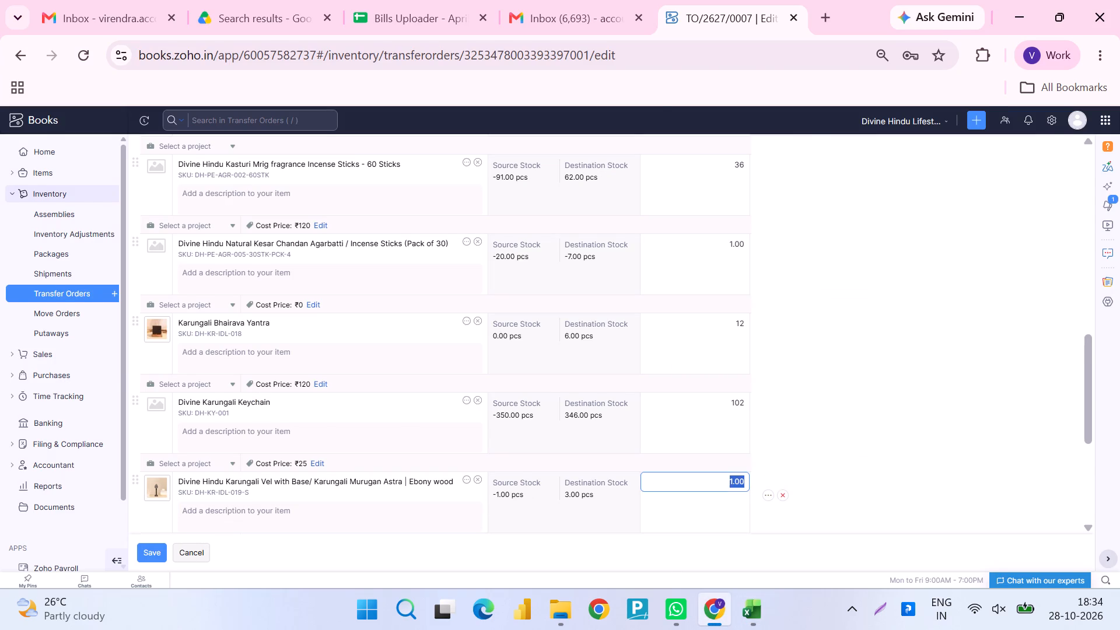
Look up the ninth item's quantity in the 27 Oct workbook and set its transfer quantity to 11.
{"action": "key", "text": "alt+Tab"}
{"action": "key", "text": "Right"}
{"action": "key", "text": "alt+Tab"}
{"action": "type", "text": "11"}
{"action": "key", "text": "Tab"}
{"action": "key", "text": "Tab"}
{"action": "scroll", "coordinate": [296, 335], "scroll_direction": "down", "scroll_amount": 2}
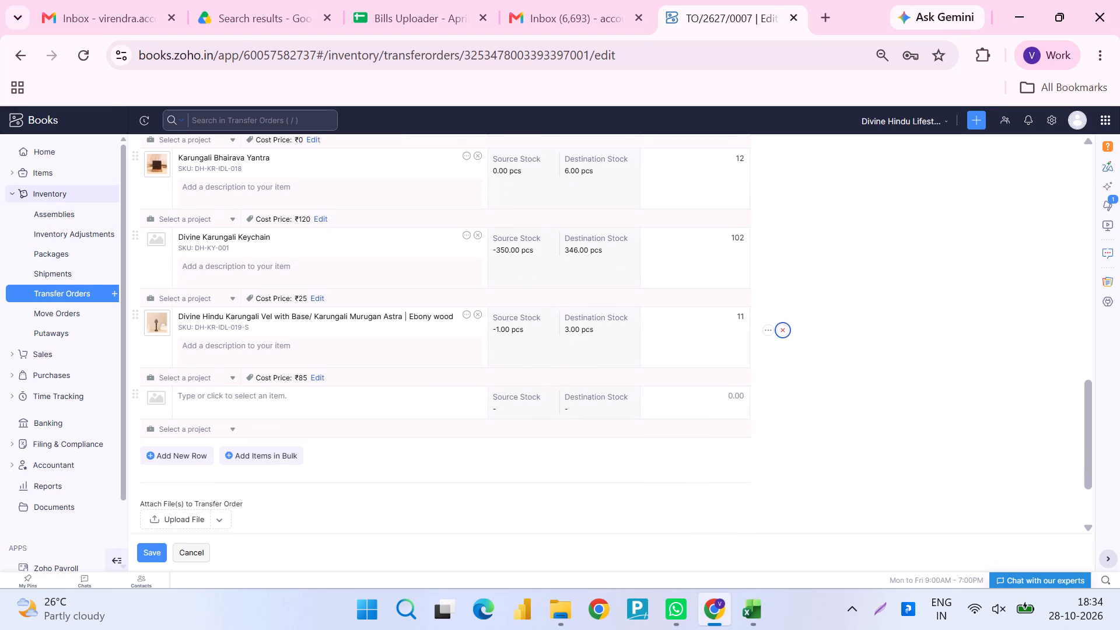
Copy SKU DH-KR-IDL-019-L from the 27 Oct workbook and add the large Karungali Vel with Base as the tenth item.
{"action": "key", "text": "alt+Tab"}
{"action": "key", "text": "Down"}
{"action": "key", "text": "Left"}
{"action": "key", "text": "ctrl+c"}
{"action": "key", "text": "alt+Tab"}
{"action": "left_click", "coordinate": [300, 405]}
{"action": "key", "text": "ctrl+v"}
{"action": "key", "text": "BackSpace"}
{"action": "key", "text": "Tab"}
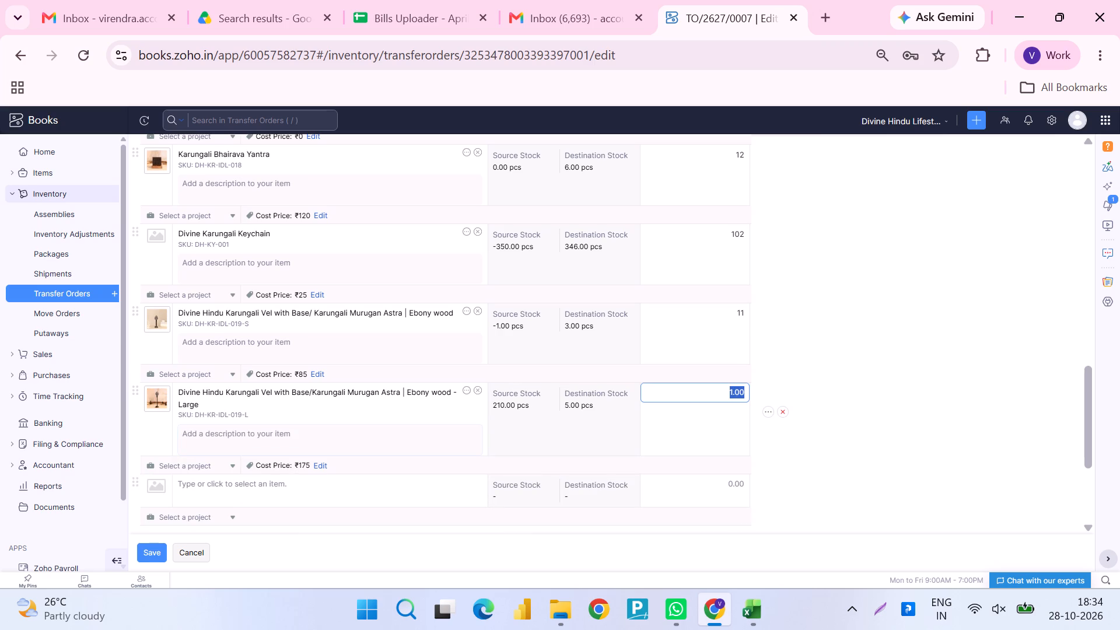
Look up the tenth item's quantity in the 27 Oct workbook and set its transfer quantity to 2.
{"action": "key", "text": "alt+Tab"}
{"action": "key", "text": "alt+Tab"}
{"action": "key", "text": "2"}
{"action": "key", "text": "Tab"}
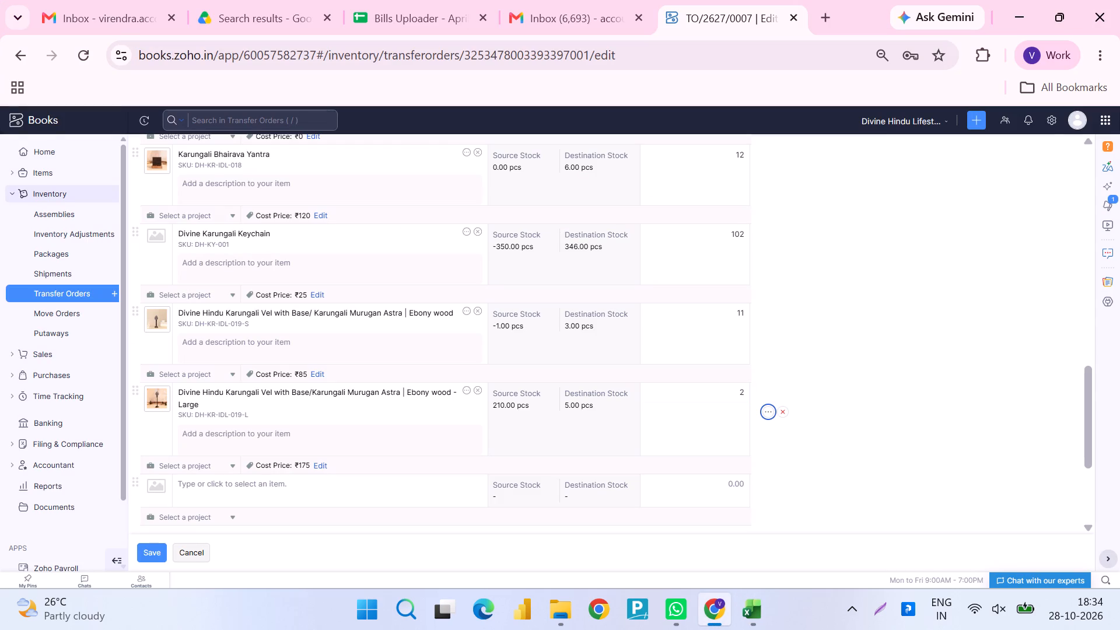
Look up the first item's COGS rate in the 27 Oct workbook and set Divine Hindu Sri Madhav Incense Sticks - 30 Sticks' cost price to ₹35.
{"action": "scroll", "coordinate": [300, 405], "scroll_direction": "up", "scroll_amount": 4}
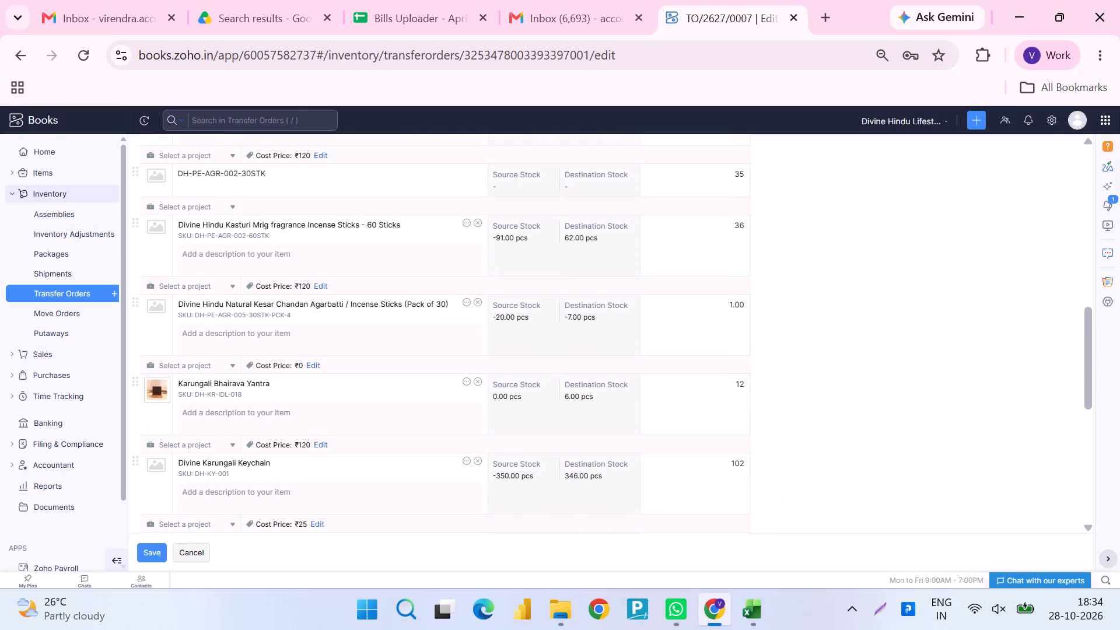
{"action": "scroll", "coordinate": [300, 405], "scroll_direction": "up", "scroll_amount": 4}
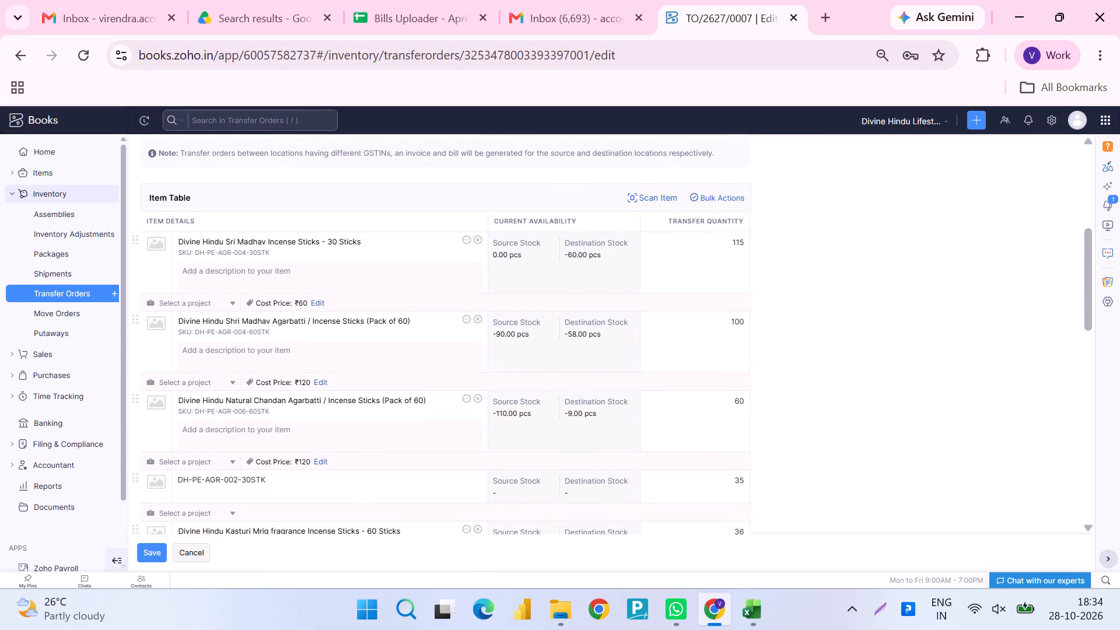
{"action": "scroll", "coordinate": [300, 405], "scroll_direction": "up", "scroll_amount": 1}
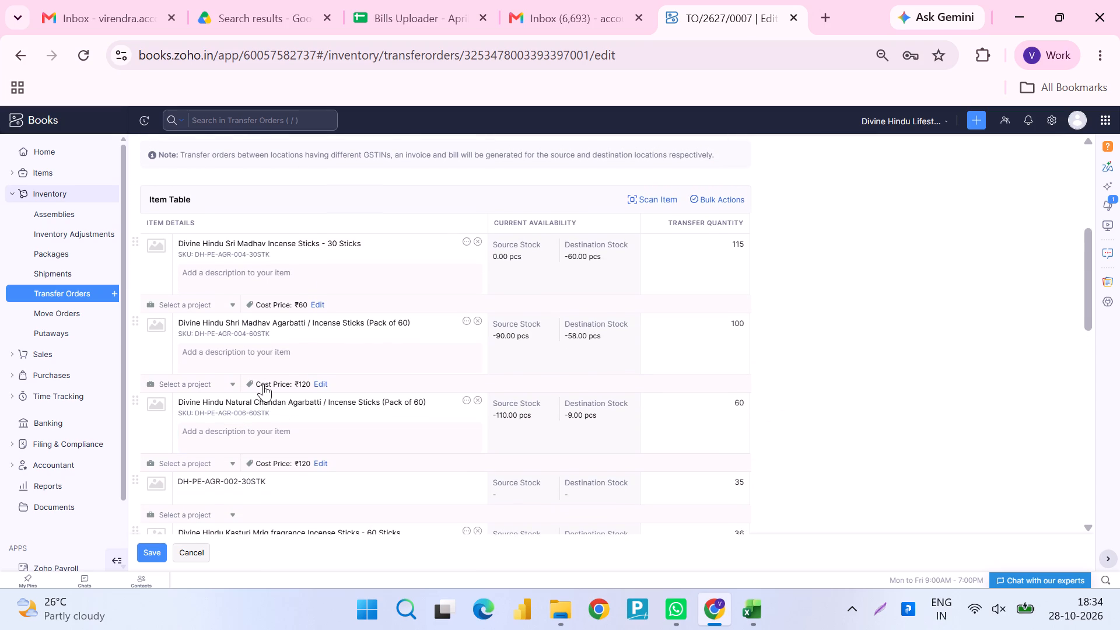
{"action": "scroll", "coordinate": [263, 384], "scroll_direction": "up", "scroll_amount": 1}
{"action": "key", "text": "alt+Tab"}
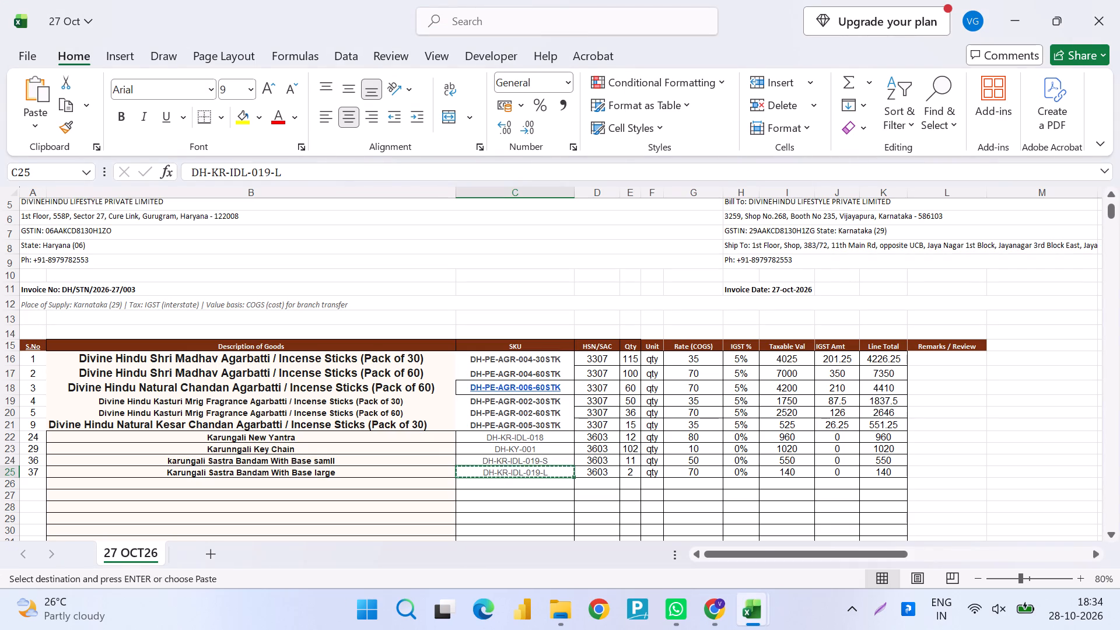
{"action": "left_click", "coordinate": [684, 362]}
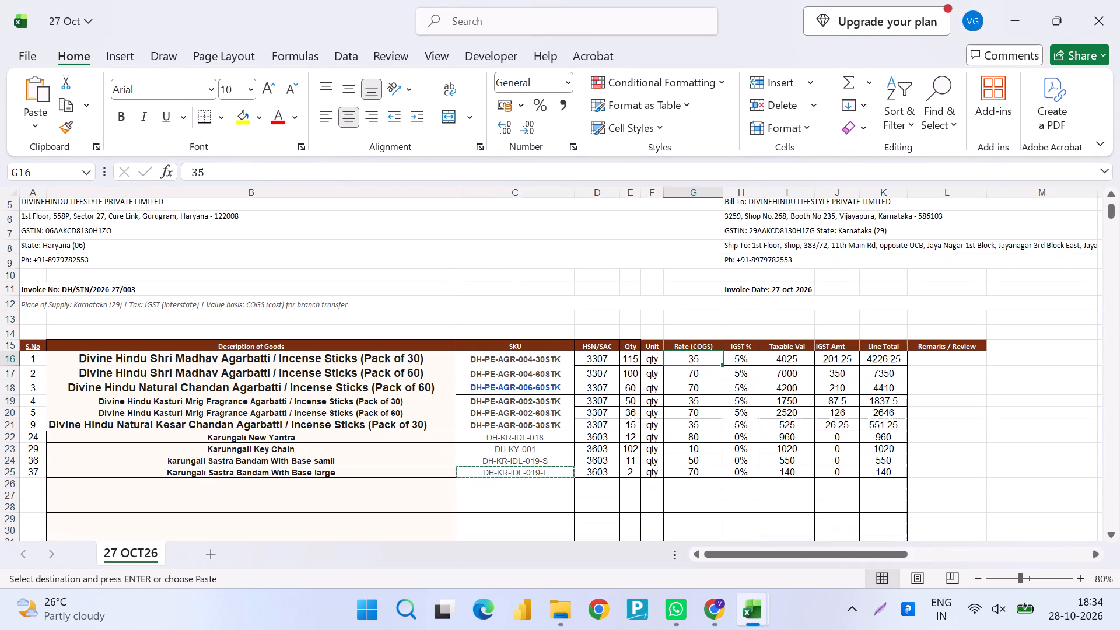
{"action": "key", "text": "alt+Tab"}
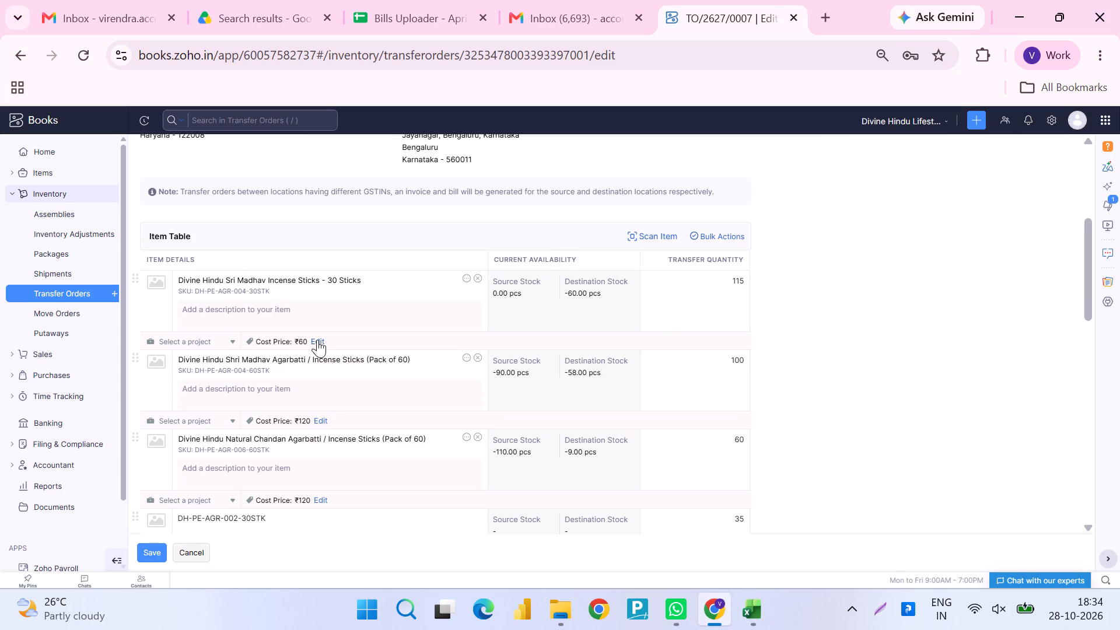
{"action": "left_click", "coordinate": [317, 339]}
{"action": "key", "text": "BackSpace"}
{"action": "left_click", "coordinate": [318, 386]}
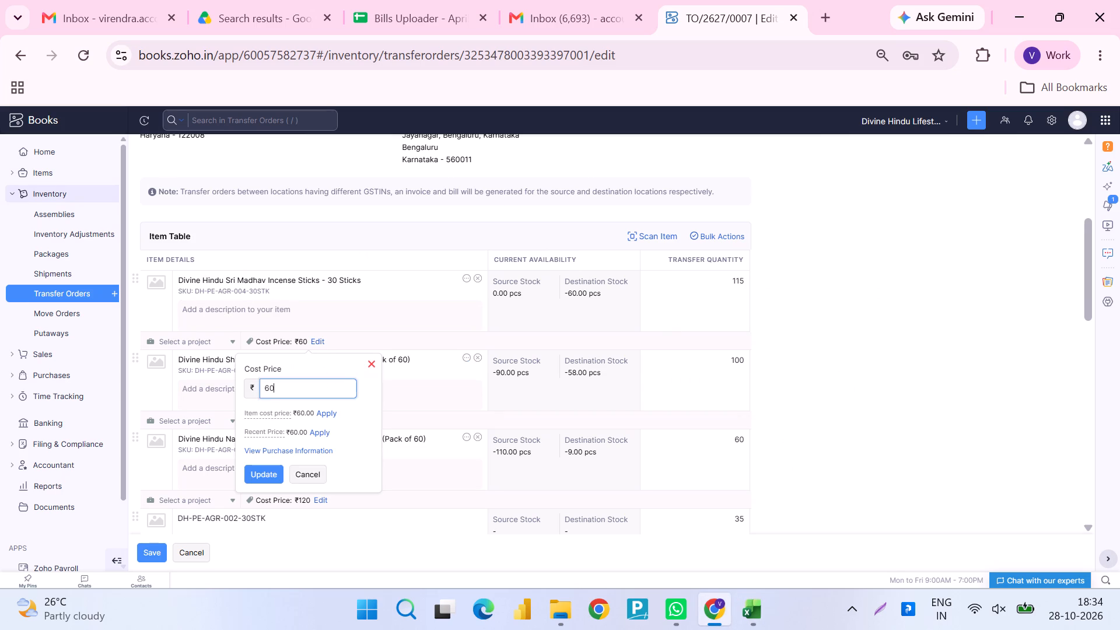
{"action": "key", "text": "BackSpace"}
{"action": "key", "text": "BackSpace"}
{"action": "key", "text": "BackSpace"}
{"action": "type", "text": "35"}
{"action": "left_click", "coordinate": [274, 467]}
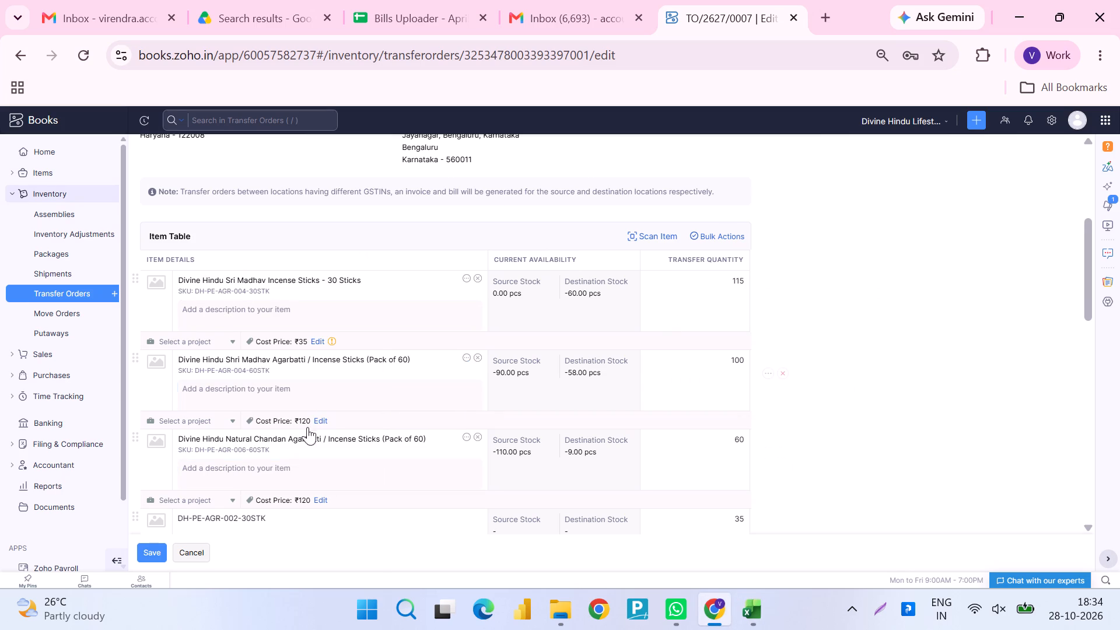
Set the cost price of Divine Hindu Shri Madhav Agarbatti / Incense Sticks (Pack of 60) to ₹70.
{"action": "left_click", "coordinate": [320, 419]}
{"action": "left_click", "coordinate": [306, 463]}
{"action": "key", "text": "BackSpace"}
{"action": "key", "text": "BackSpace"}
{"action": "key", "text": "BackSpace"}
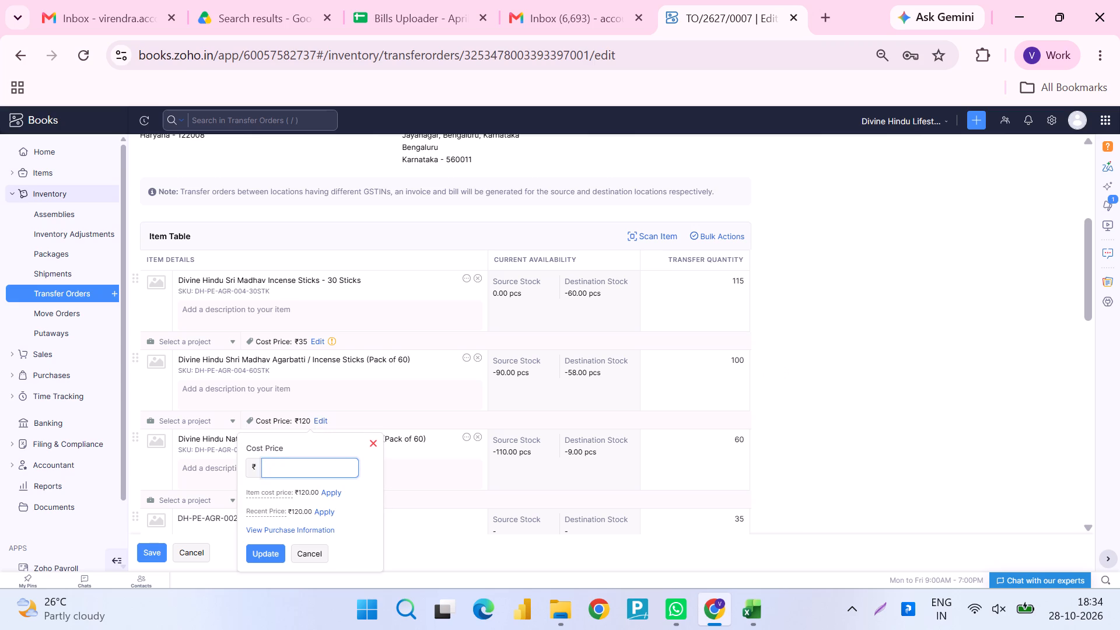
{"action": "type", "text": "70"}
{"action": "left_click", "coordinate": [275, 550]}
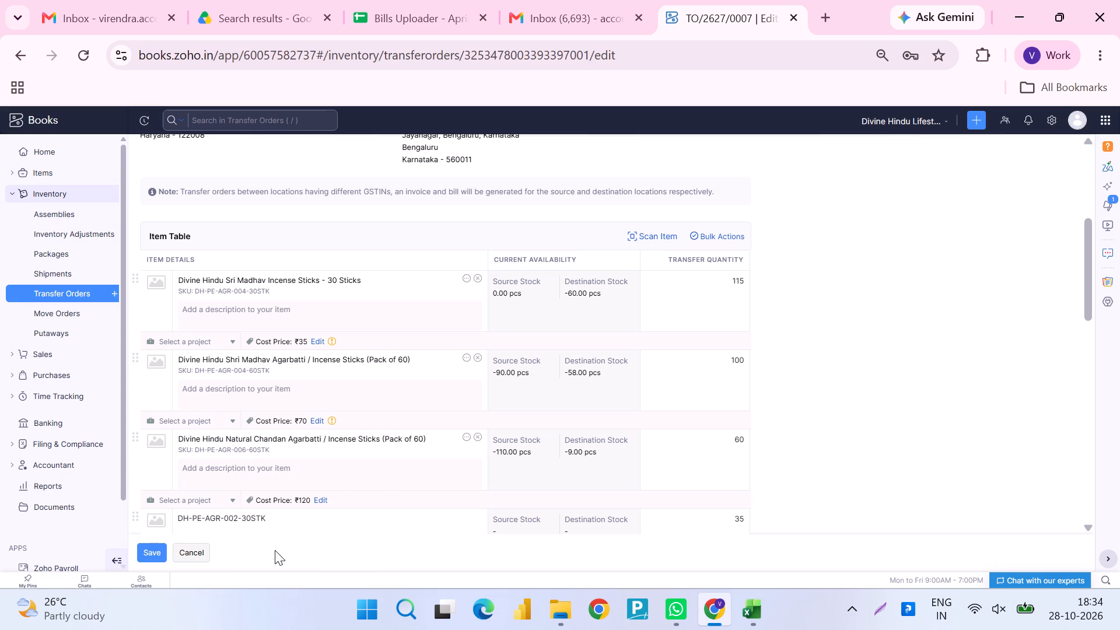
Set the cost price of Divine Hindu Natural Chandan Agarbatti / Incense Sticks (Pack of 60) to ₹70.
{"action": "left_click", "coordinate": [318, 509]}
{"action": "left_click", "coordinate": [323, 377]}
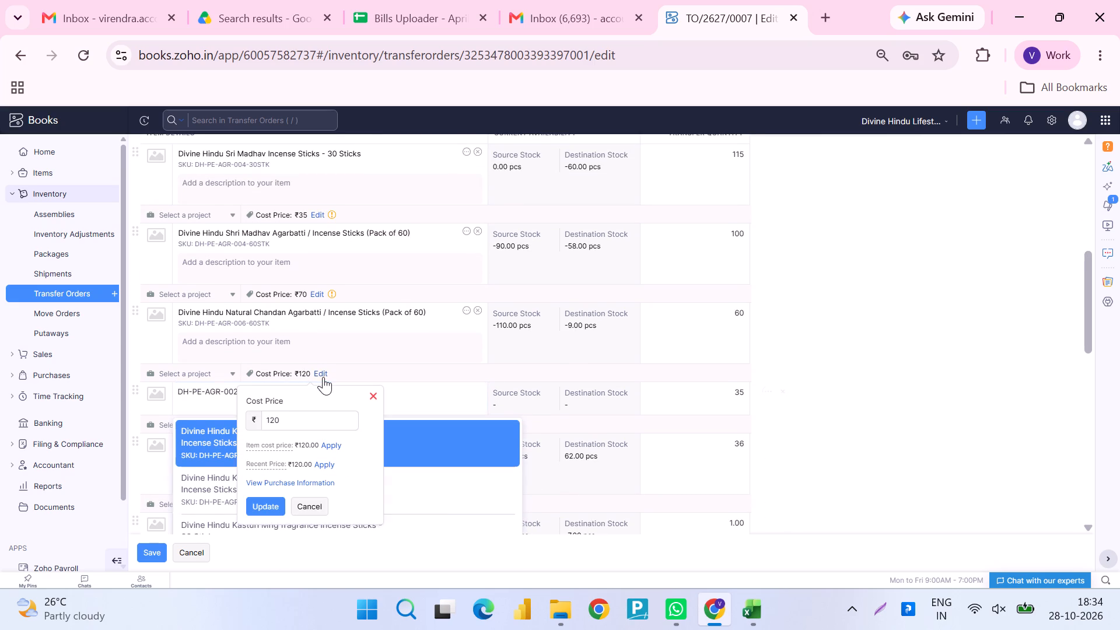
{"action": "left_click", "coordinate": [339, 415]}
{"action": "key", "text": "BackSpace"}
{"action": "key", "text": "BackSpace"}
{"action": "key", "text": "BackSpace"}
{"action": "type", "text": "70"}
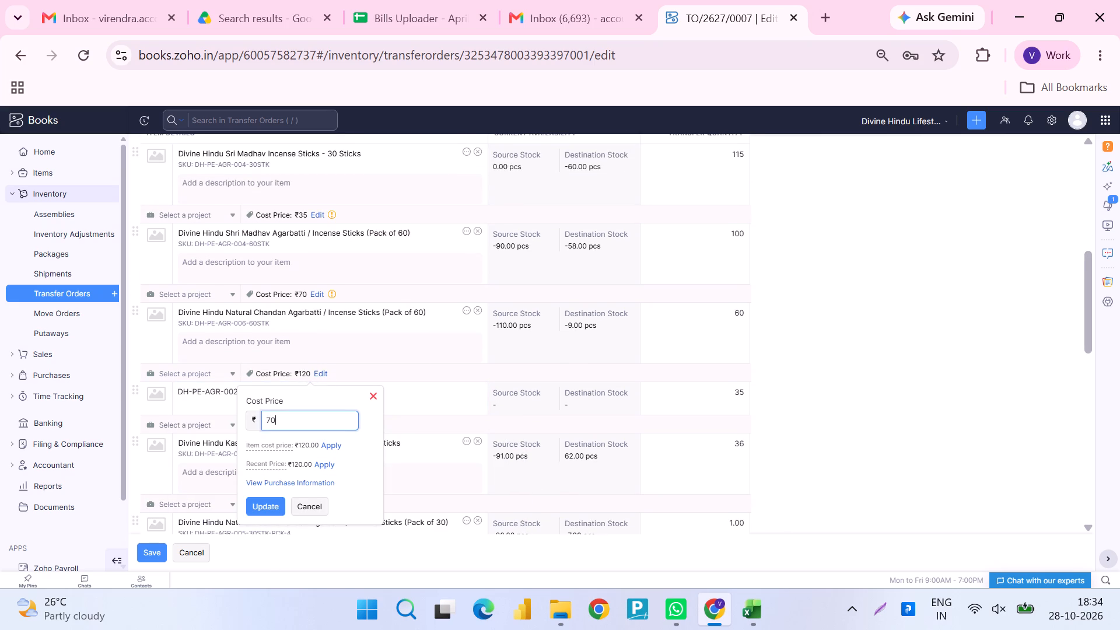
{"action": "left_click", "coordinate": [276, 497]}
Check the COGS rates in the 27 Oct workbook and set the cost price of Divine Hindu Kasturi Mrig fragrance Incense Sticks - 60 Sticks to ₹35.
{"action": "key", "text": "alt+Tab"}
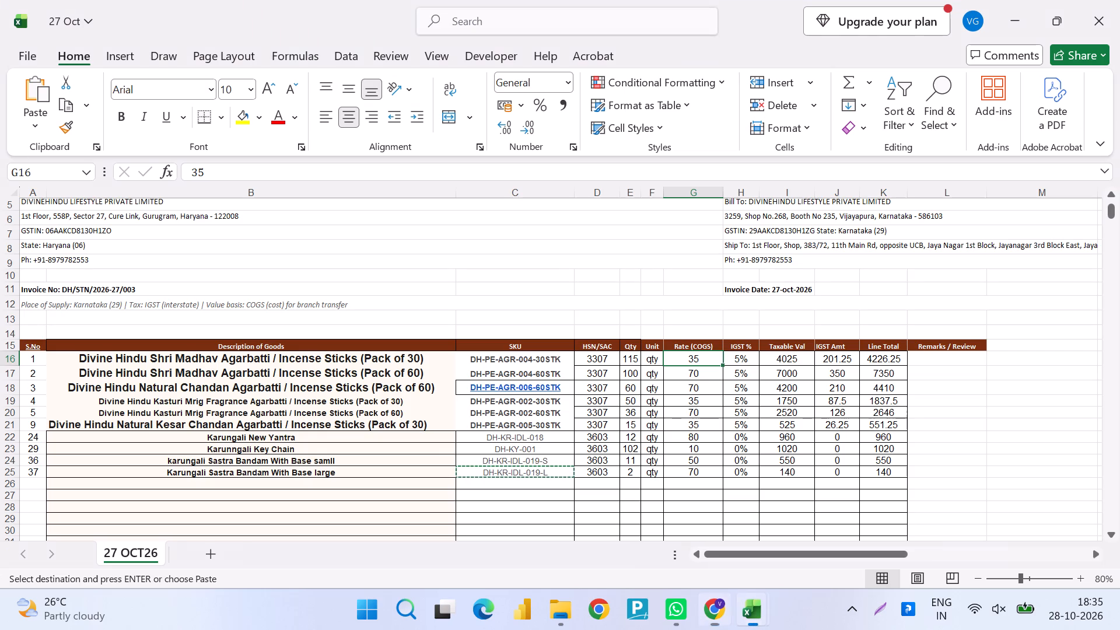
{"action": "key", "text": "alt+Tab"}
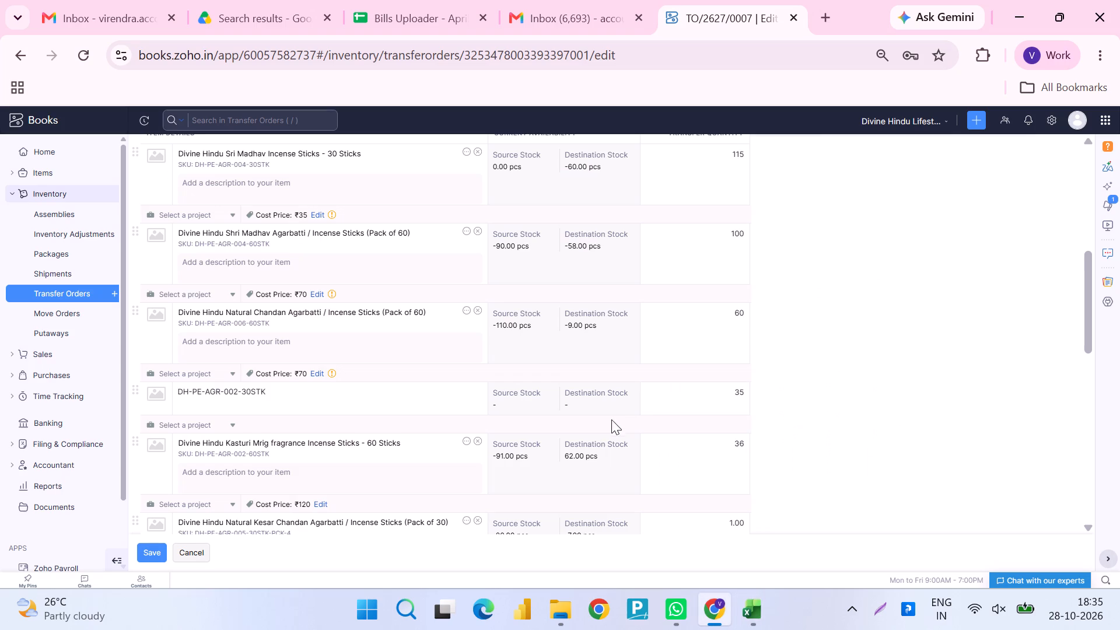
{"action": "scroll", "coordinate": [580, 449], "scroll_direction": "down", "scroll_amount": 3}
{"action": "left_click", "coordinate": [316, 289]}
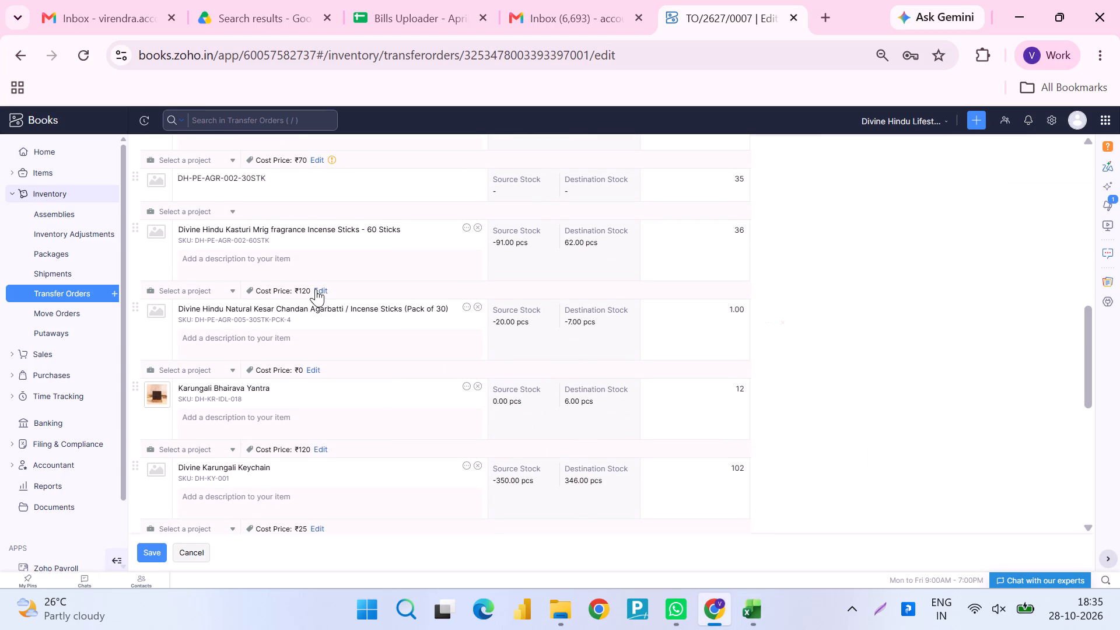
{"action": "left_click", "coordinate": [313, 338]}
{"action": "key", "text": "BackSpace"}
{"action": "key", "text": "BackSpace"}
{"action": "key", "text": "BackSpace"}
{"action": "type", "text": "35"}
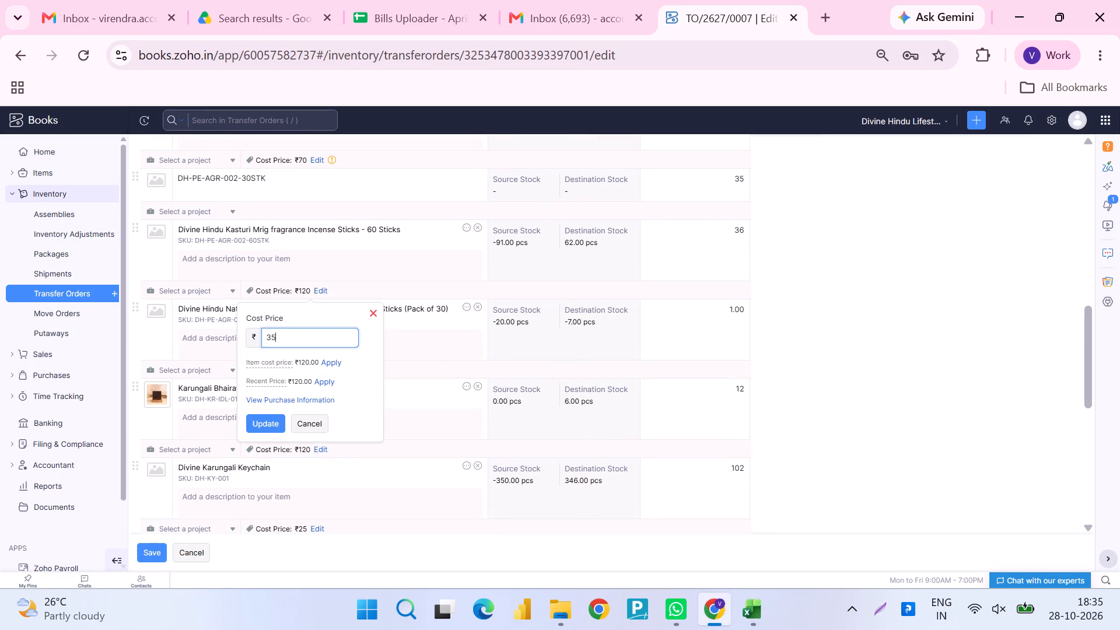
{"action": "left_click", "coordinate": [268, 412]}
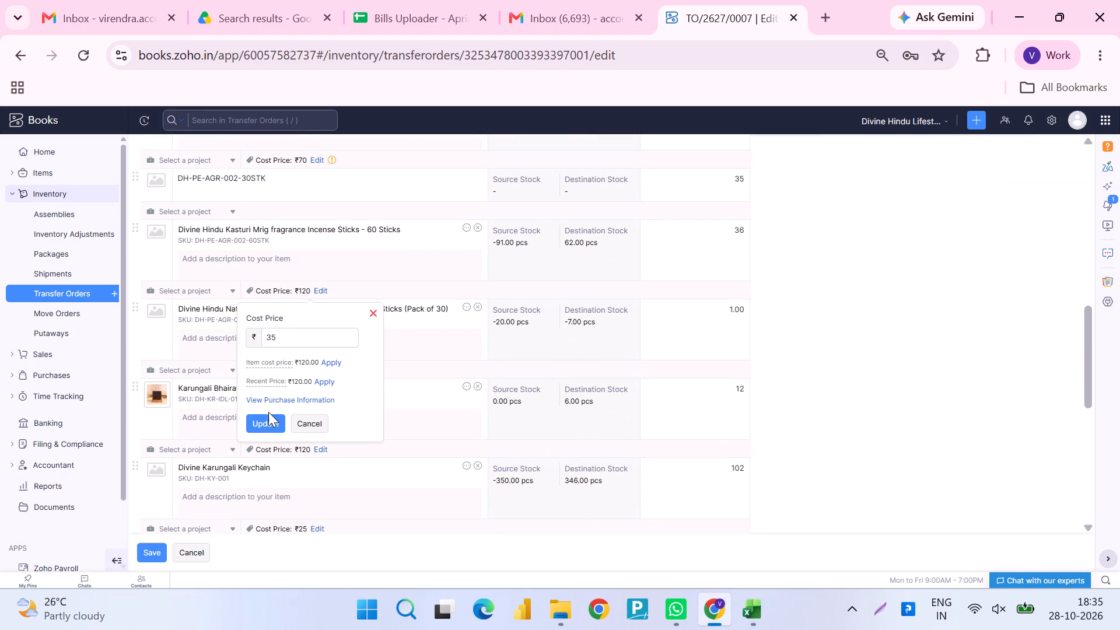
{"action": "left_click", "coordinate": [269, 422]}
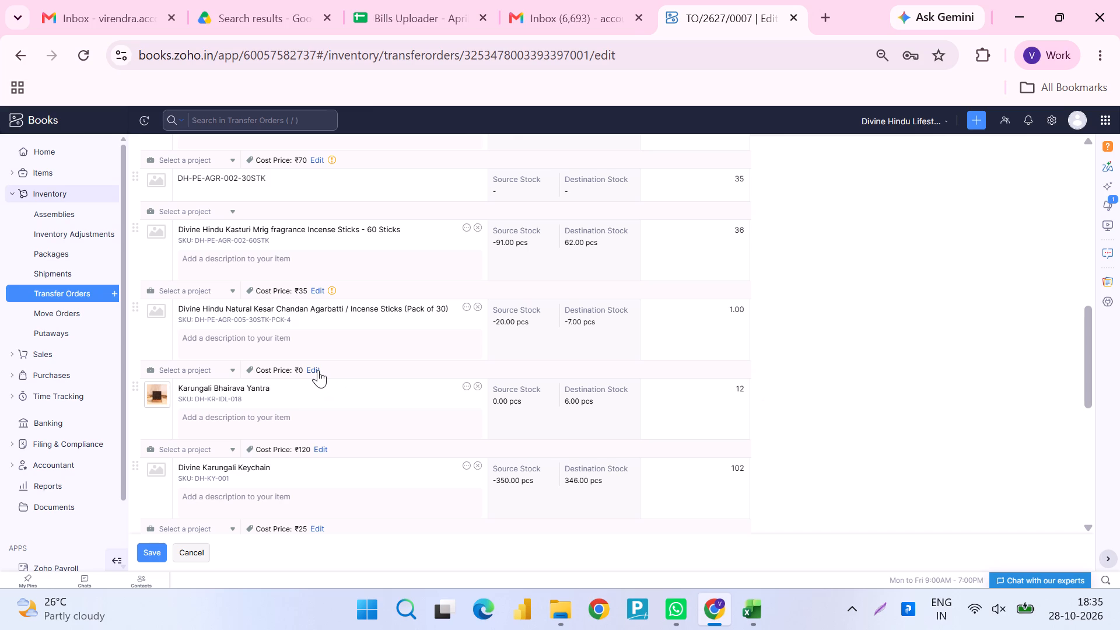
Compare the item rows, SKUs, quantities and COGS rates in the 27 Oct workbook with the item lines of the transfer order.
{"action": "key", "text": "alt+Tab"}
{"action": "key", "text": "alt+Tab"}
{"action": "key", "text": "alt+Tab"}
{"action": "key", "text": "alt+Tab"}
{"action": "key", "text": "alt+Tab"}
{"action": "key", "text": "Down"}
{"action": "key", "text": "Down"}
{"action": "key", "text": "Down"}
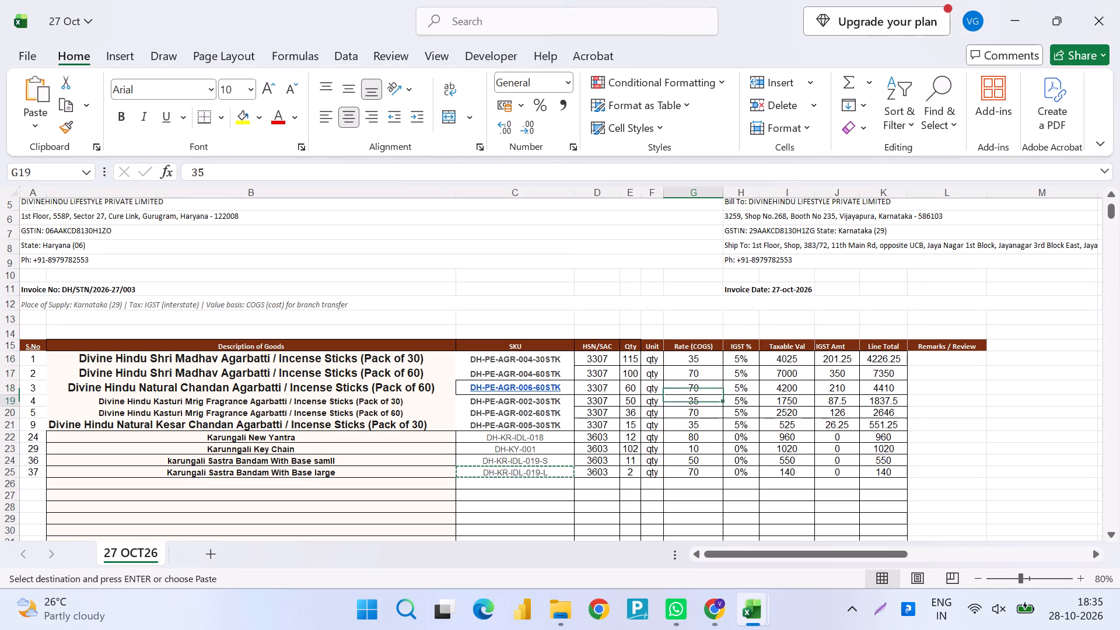
{"action": "key", "text": "Down"}
{"action": "key", "text": "alt+Tab"}
{"action": "key", "text": "alt+Tab"}
{"action": "key", "text": "shift+space"}
{"action": "key", "text": "alt+Tab"}
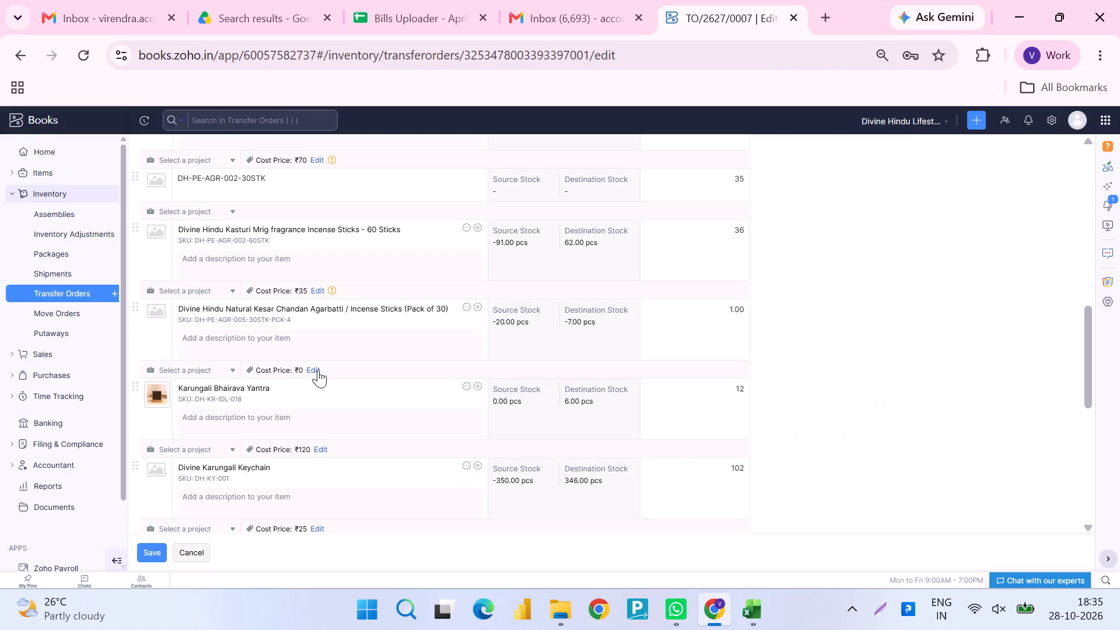
{"action": "scroll", "coordinate": [362, 358], "scroll_direction": "right", "scroll_amount": 1}
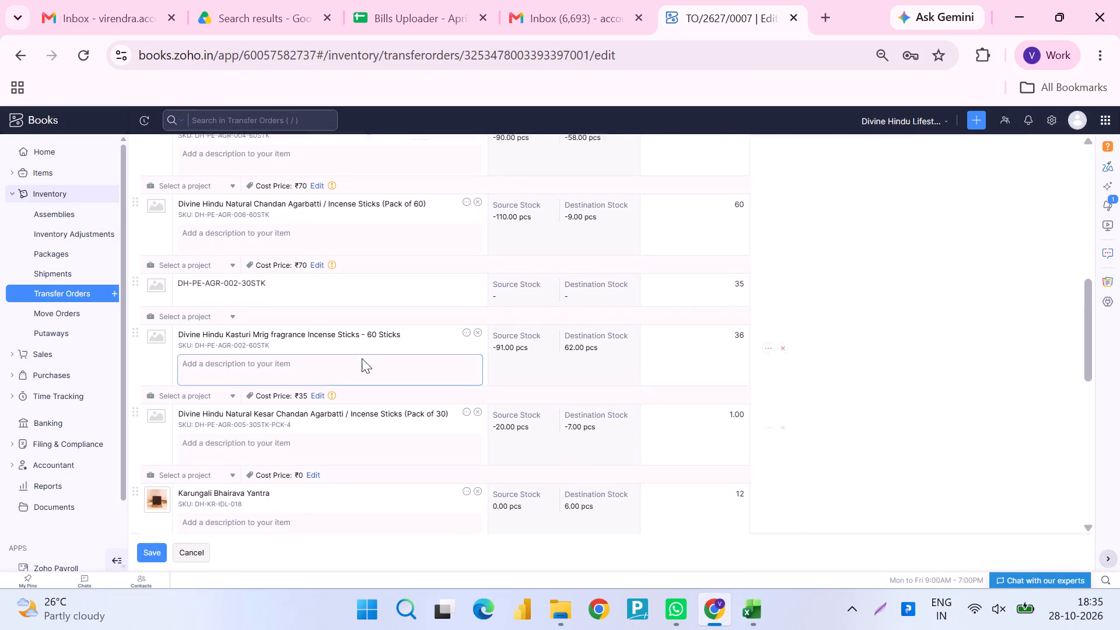
{"action": "scroll", "coordinate": [362, 358], "scroll_direction": "right", "scroll_amount": 1}
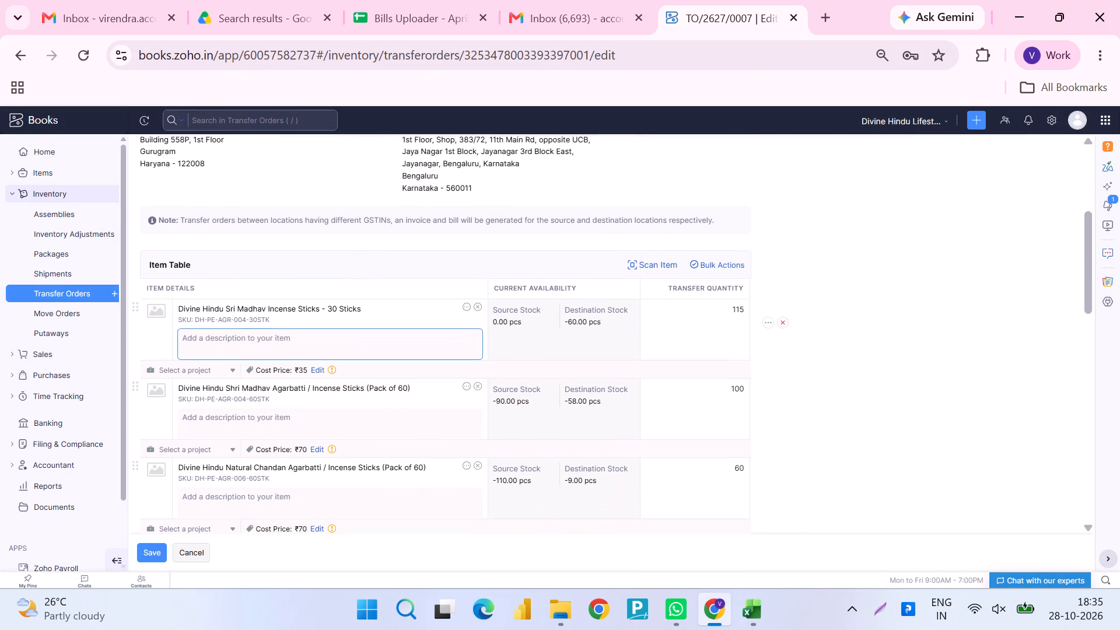
{"action": "scroll", "coordinate": [362, 358], "scroll_direction": "down", "scroll_amount": 1}
{"action": "key", "text": "alt+Tab"}
{"action": "key", "text": "alt+Tab"}
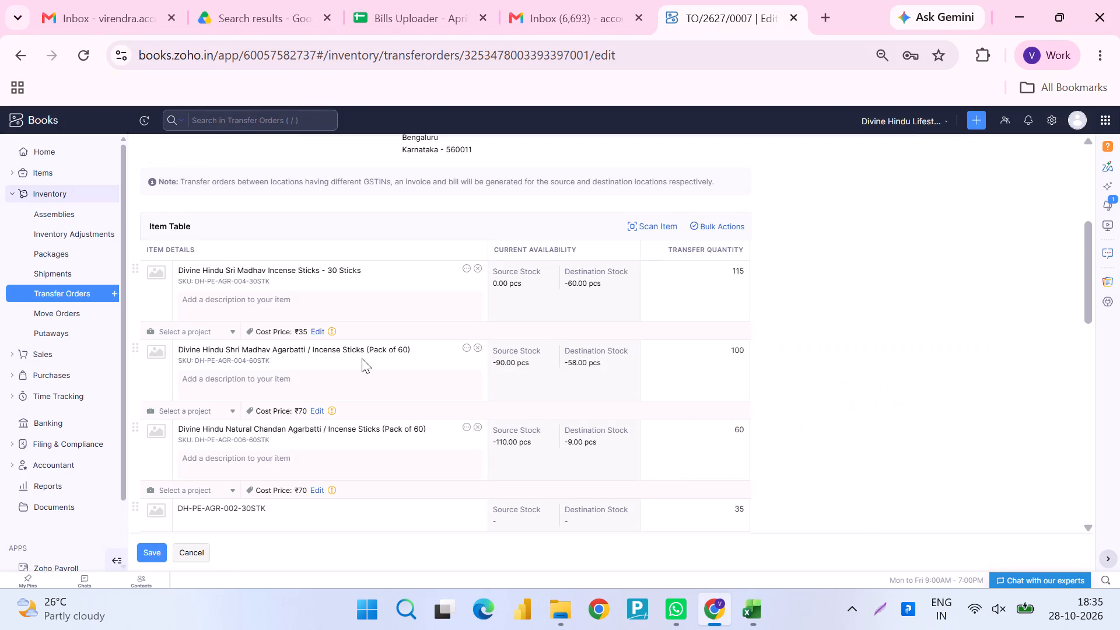
{"action": "scroll", "coordinate": [362, 358], "scroll_direction": "down", "scroll_amount": 2}
{"action": "key", "text": "alt+Tab"}
{"action": "scroll", "coordinate": [362, 358], "scroll_direction": "down", "scroll_amount": 1}
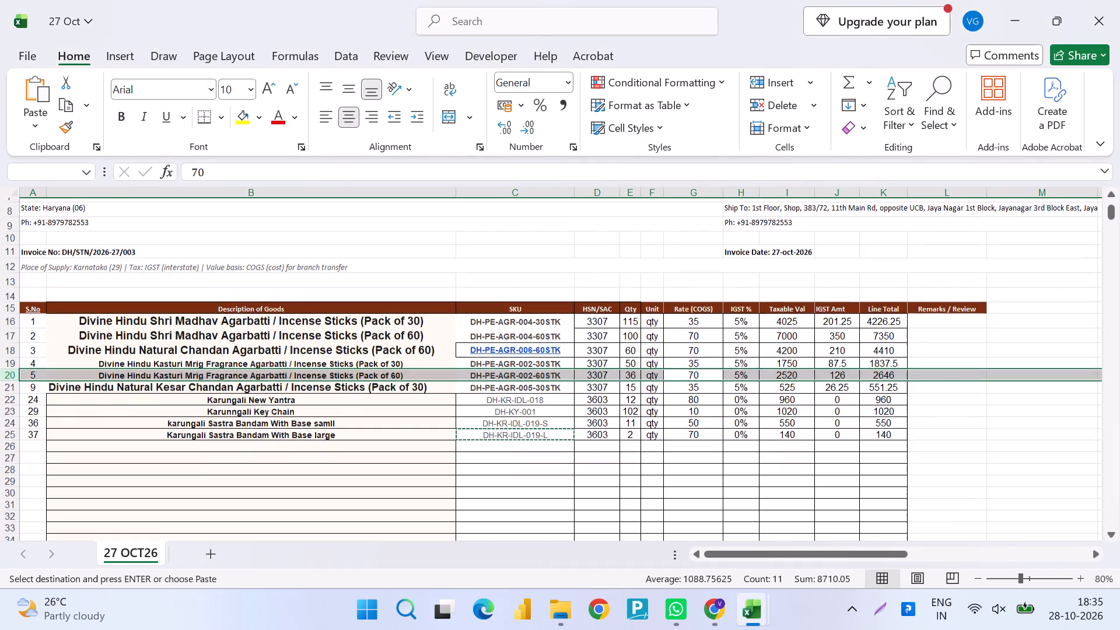
{"action": "key", "text": "alt+Tab"}
{"action": "scroll", "coordinate": [362, 358], "scroll_direction": "down", "scroll_amount": 4}
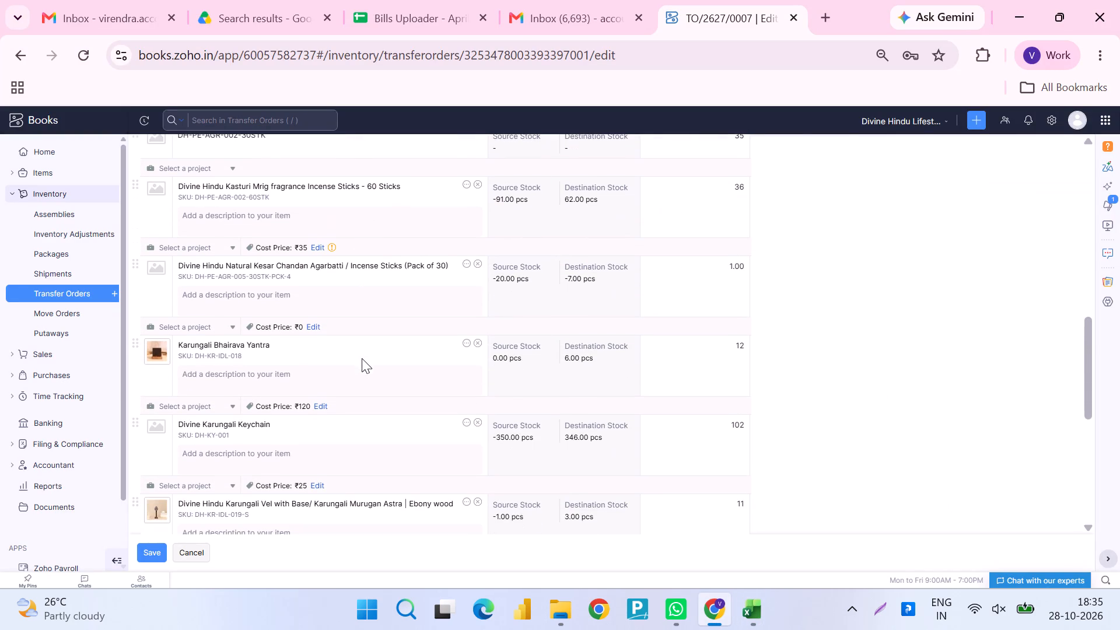
{"action": "key", "text": "alt+Tab"}
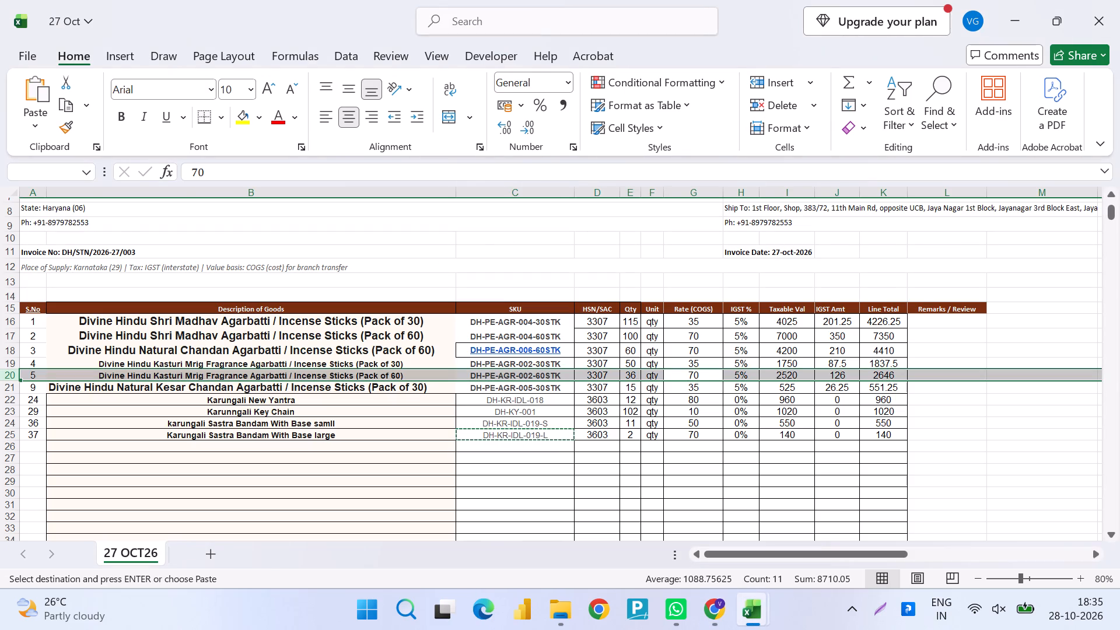
{"action": "key", "text": "alt+Tab"}
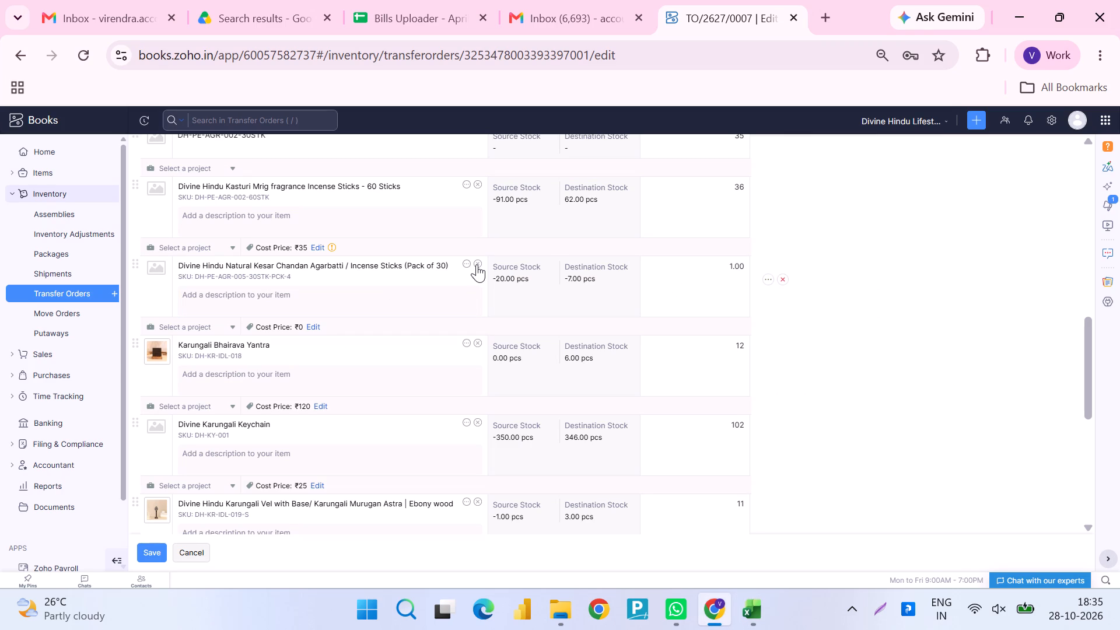
{"action": "scroll", "coordinate": [476, 264], "scroll_direction": "up", "scroll_amount": 4}
{"action": "scroll", "coordinate": [476, 264], "scroll_direction": "down", "scroll_amount": 3}
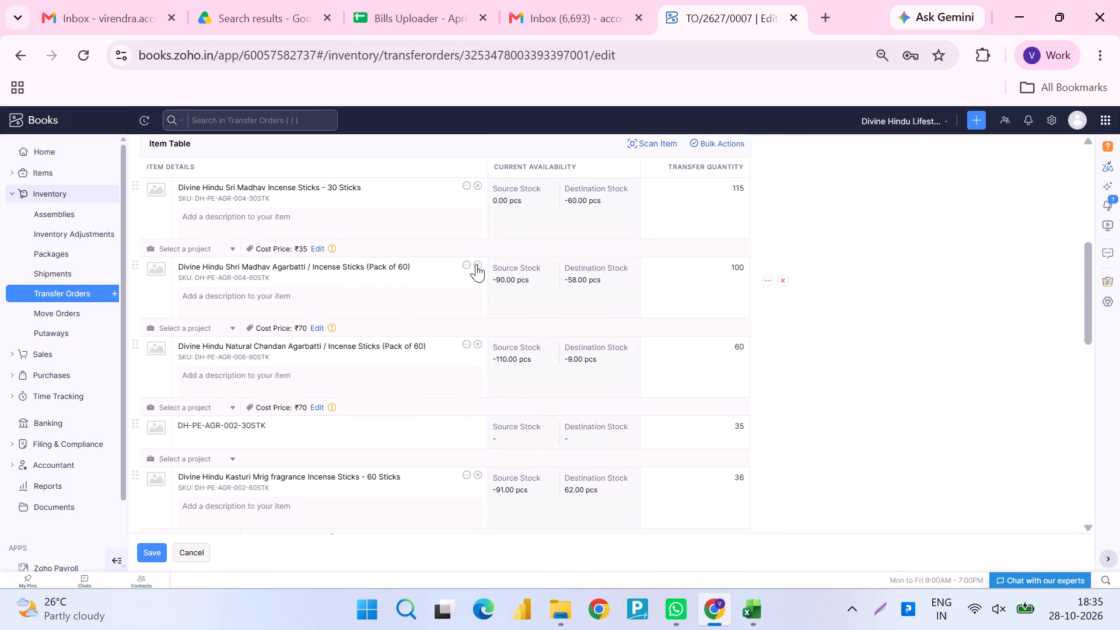
{"action": "key", "text": "alt+Tab"}
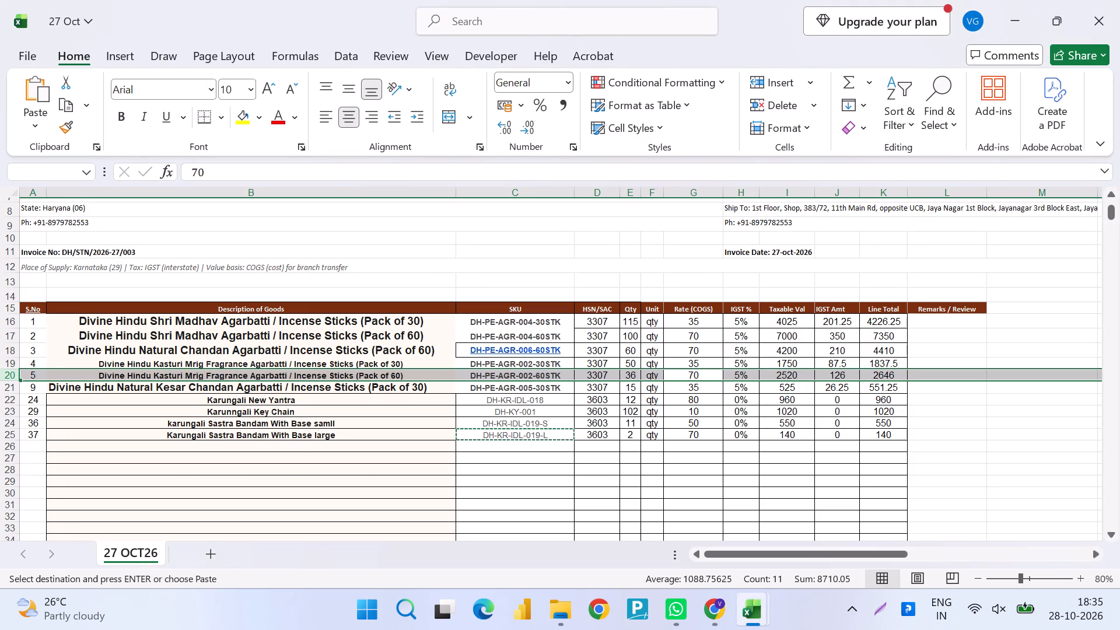
{"action": "key", "text": "alt+Tab"}
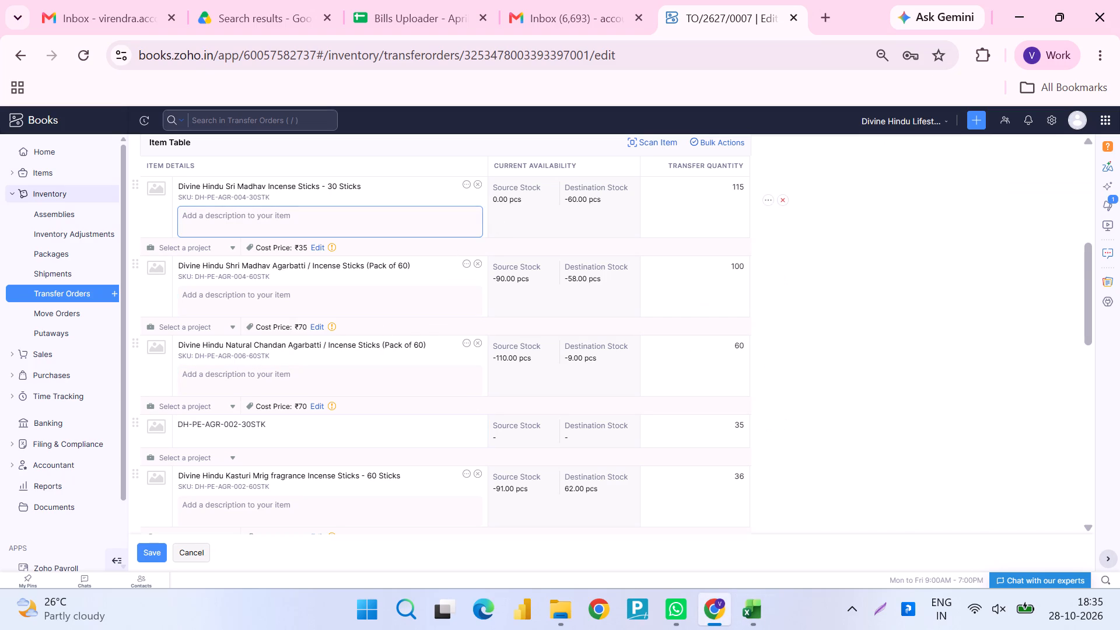
Fill the unmatched DH-PE-AGR-002-30STK line with the item Divine Hindu Kasturi Mrig Fragrance Agarbatti / Incense Sticks (Pack of 30), SKU DH-PE-AGR-002-30STK-PCK-4.
{"action": "left_click", "coordinate": [414, 431]}
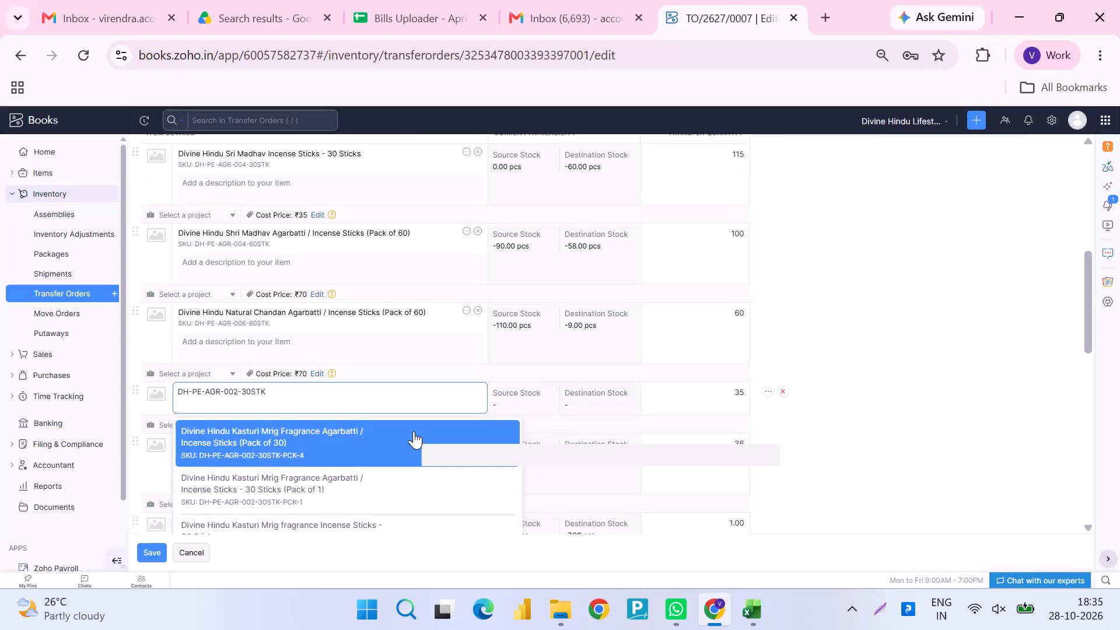
{"action": "key", "text": "Return"}
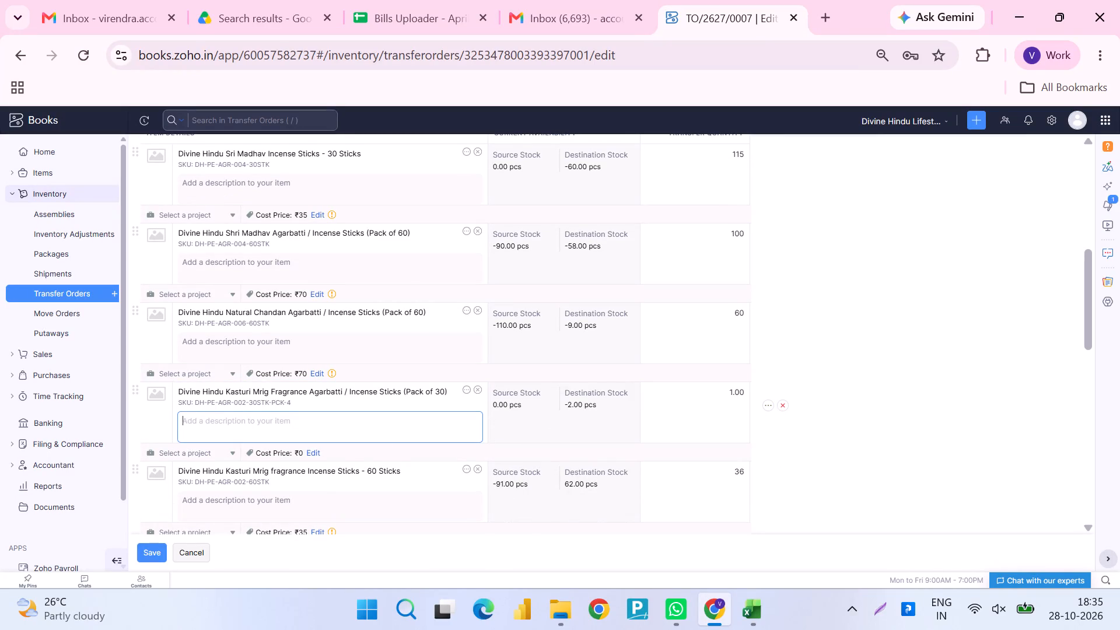
Look up the Kasturi Mrig Pack of 30 row's COGS rate in the 27 Oct workbook and set that item's cost price to ₹35.
{"action": "key", "text": "alt+Tab"}
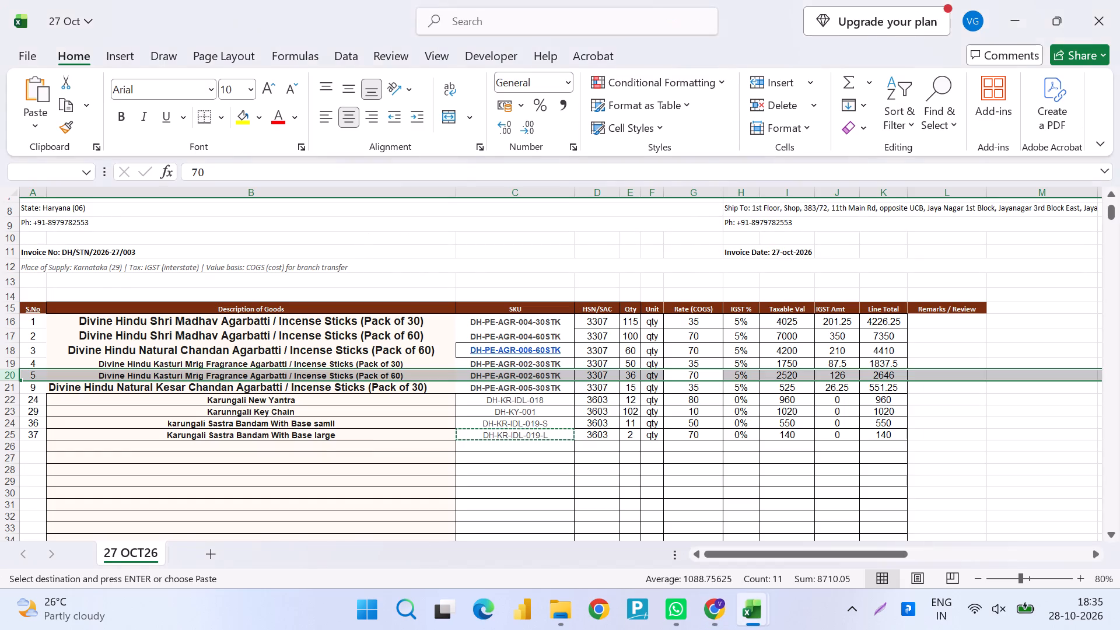
{"action": "key", "text": "alt+Tab"}
{"action": "key", "text": "alt+Tab"}
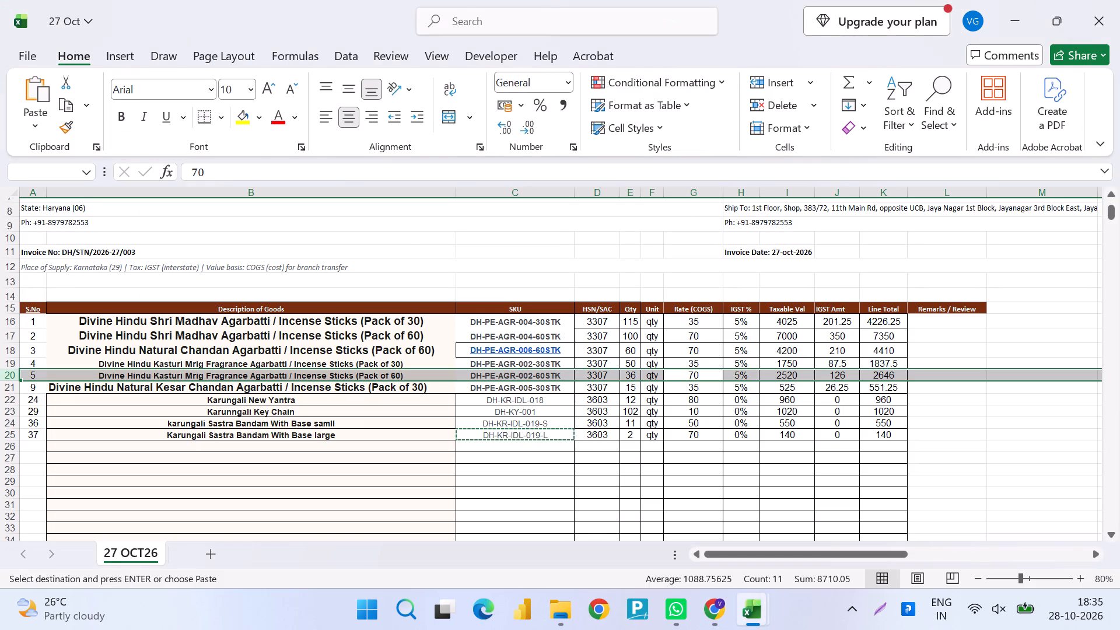
{"action": "key", "text": "alt+Tab"}
{"action": "scroll", "coordinate": [642, 401], "scroll_direction": "up", "scroll_amount": 1}
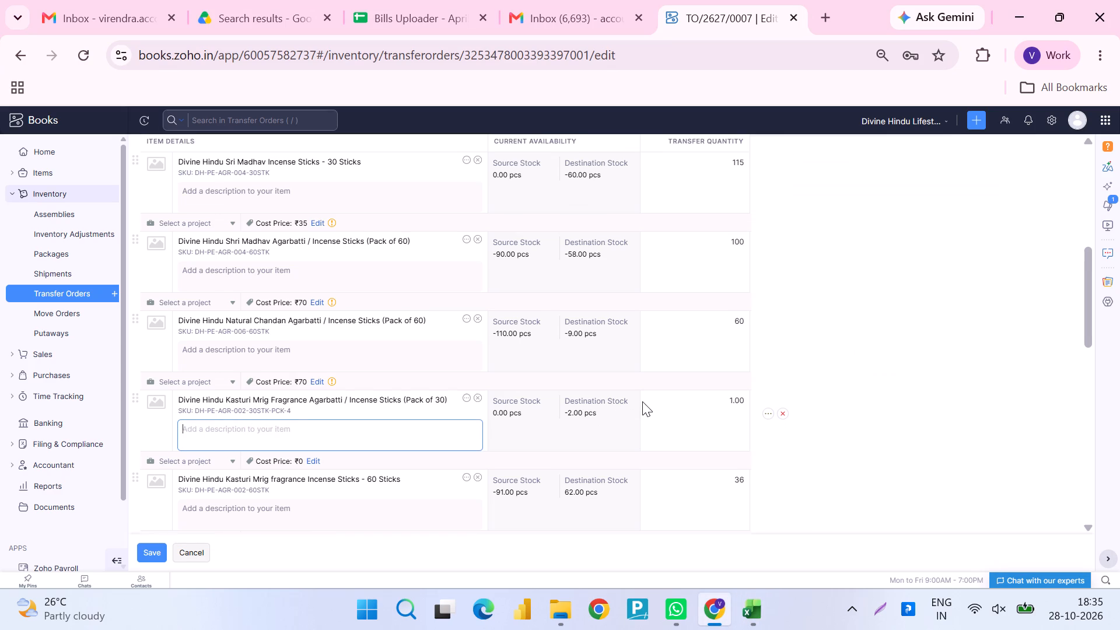
{"action": "scroll", "coordinate": [642, 401], "scroll_direction": "up", "scroll_amount": 1}
{"action": "key", "text": "alt+Tab"}
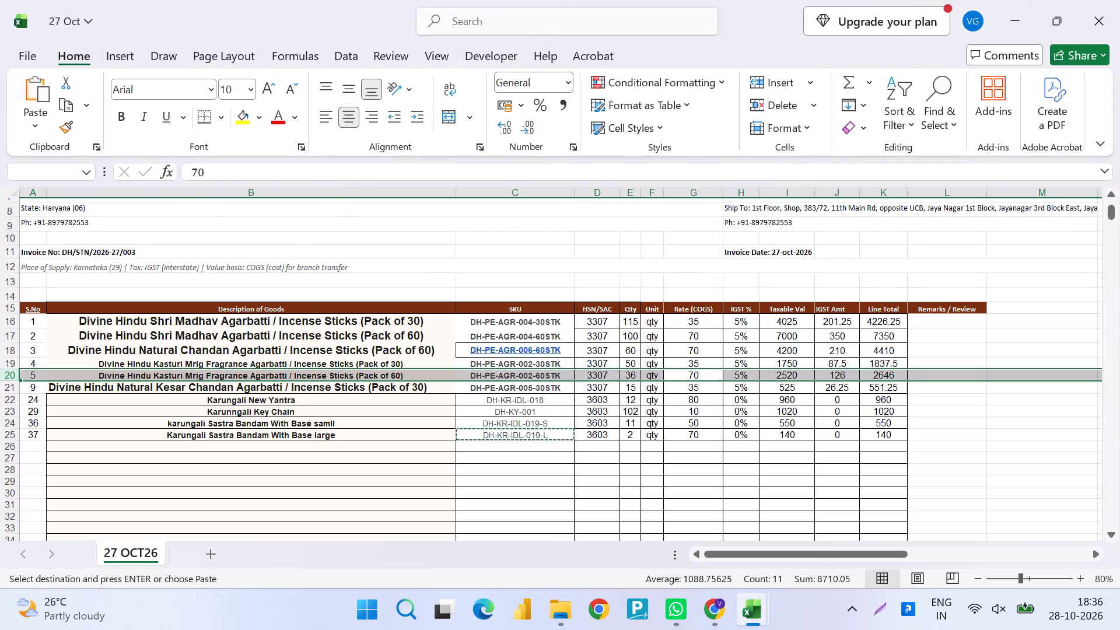
{"action": "key", "text": "alt+Tab"}
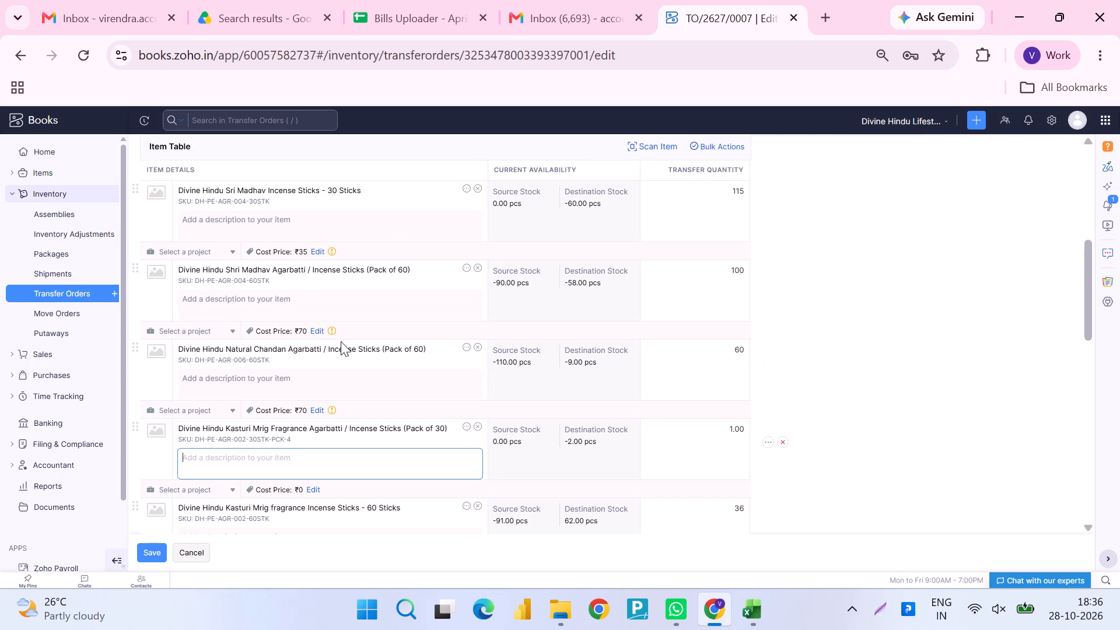
{"action": "scroll", "coordinate": [359, 279], "scroll_direction": "up", "scroll_amount": 1}
{"action": "key", "text": "alt+Tab"}
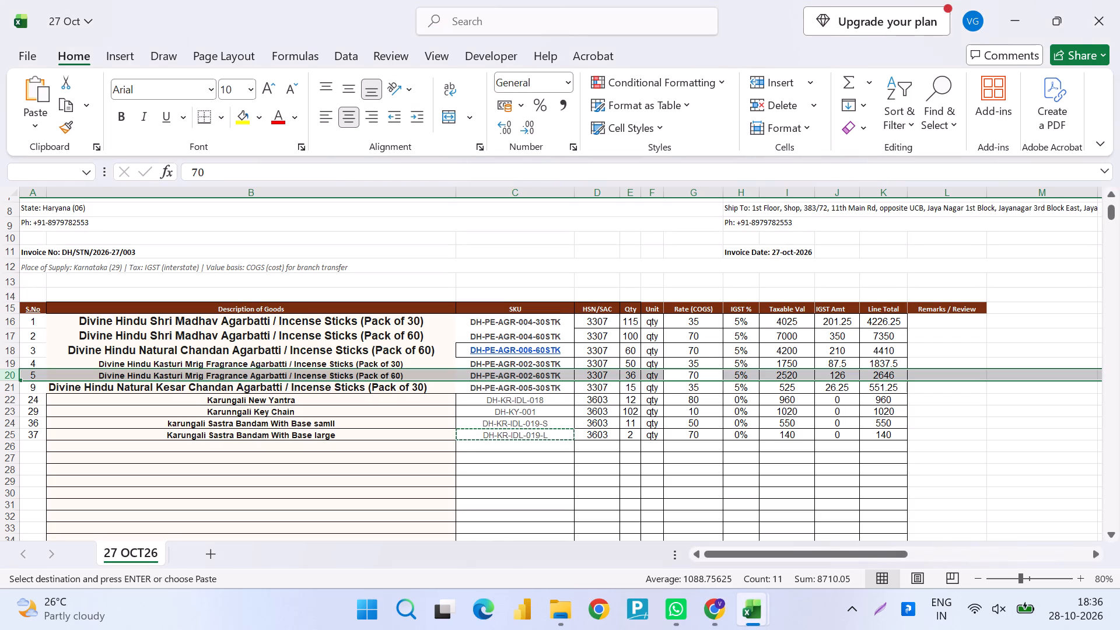
{"action": "left_click", "coordinate": [678, 364]}
{"action": "key", "text": "shift+space"}
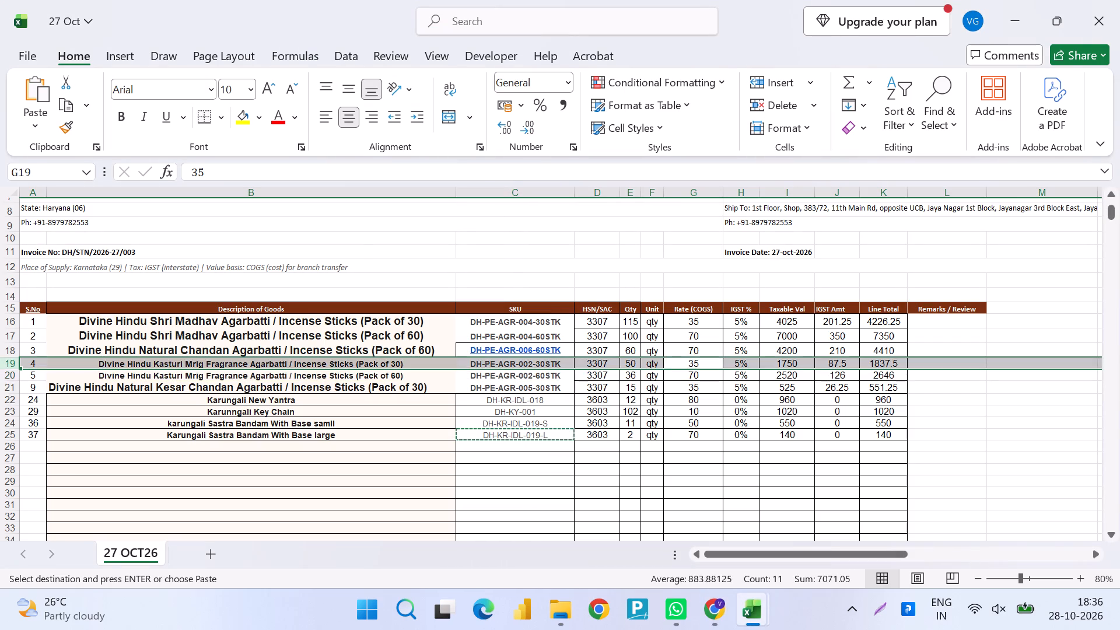
{"action": "key", "text": "alt+Tab"}
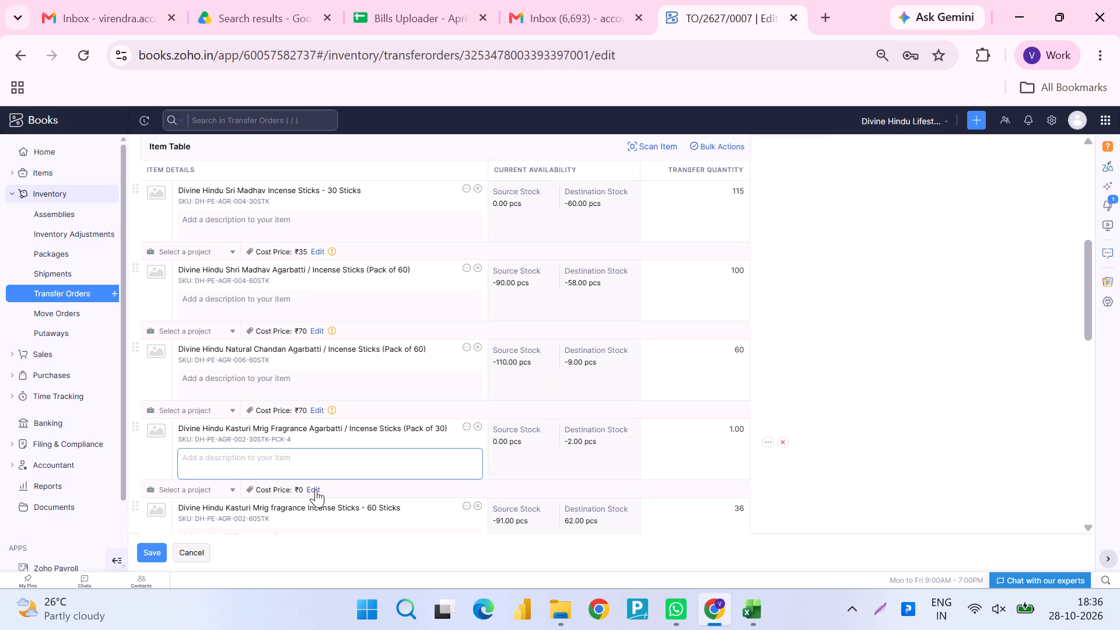
{"action": "left_click", "coordinate": [317, 492]}
{"action": "left_click", "coordinate": [314, 376]}
{"action": "key", "text": "BackSpace"}
{"action": "type", "text": "35"}
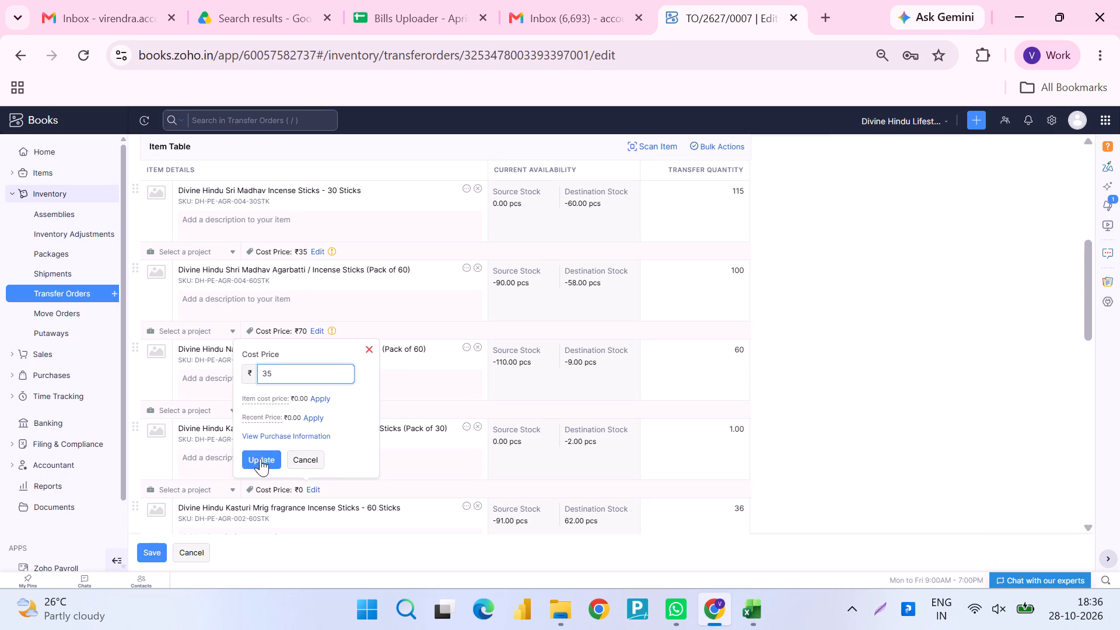
{"action": "key", "text": "Tab"}
{"action": "key", "text": "Tab"}
{"action": "key", "text": "Tab"}
{"action": "key", "text": "Tab"}
{"action": "key", "text": "Tab"}
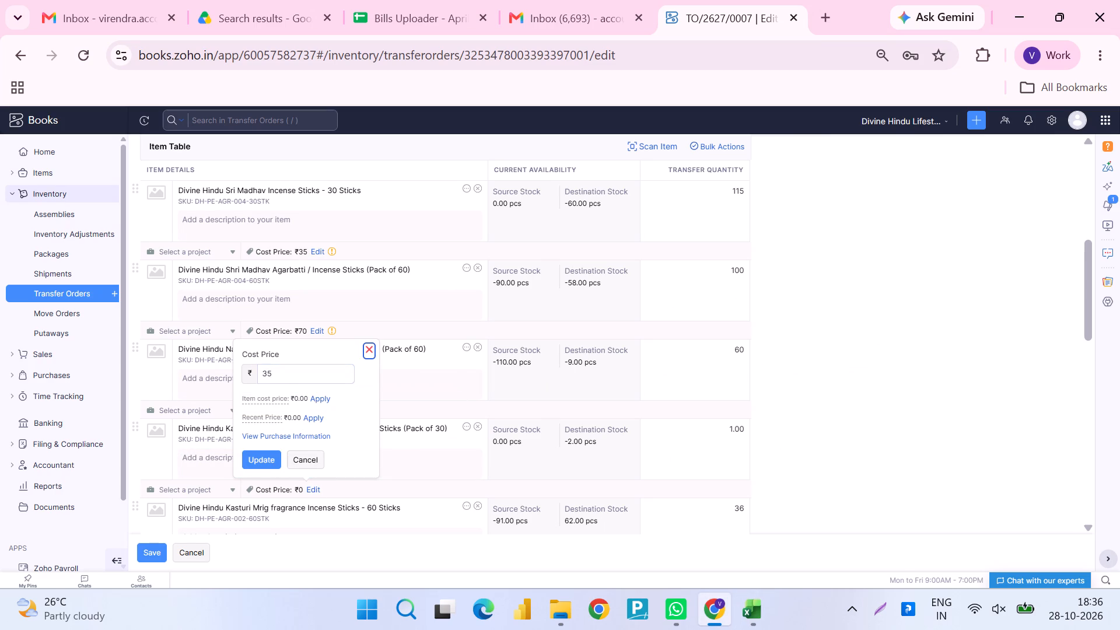
{"action": "left_click", "coordinate": [262, 458]}
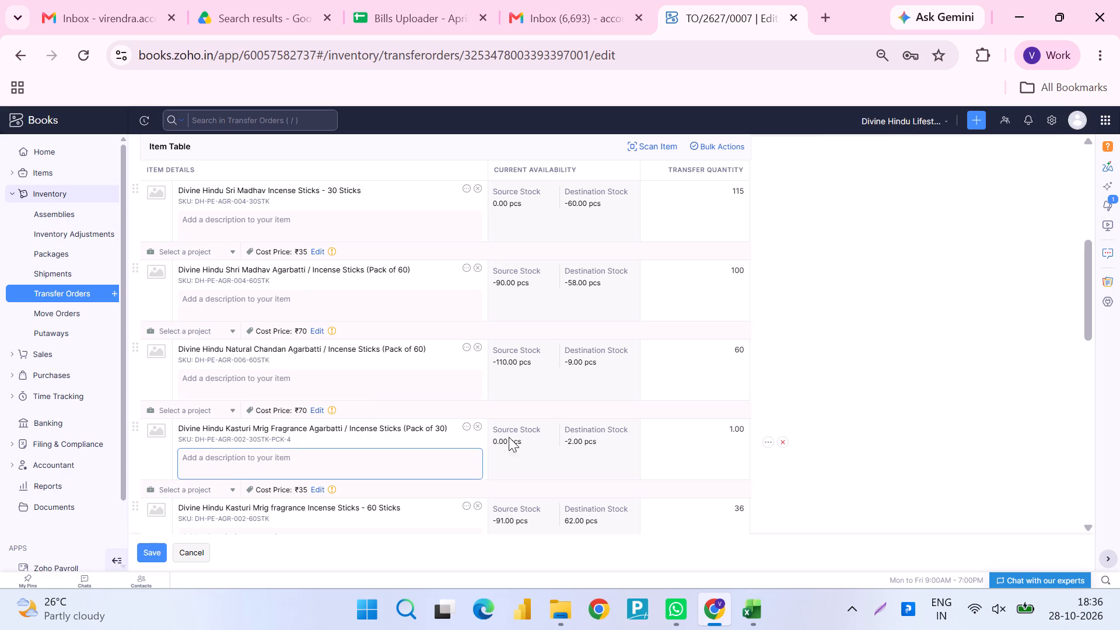
Check the workbook quantity and set the transfer quantity of Divine Hindu Kasturi Mrig Fragrance Agarbatti / Incense Sticks (Pack of 30) to 50.
{"action": "left_click", "coordinate": [685, 434]}
{"action": "key", "text": "alt+Tab"}
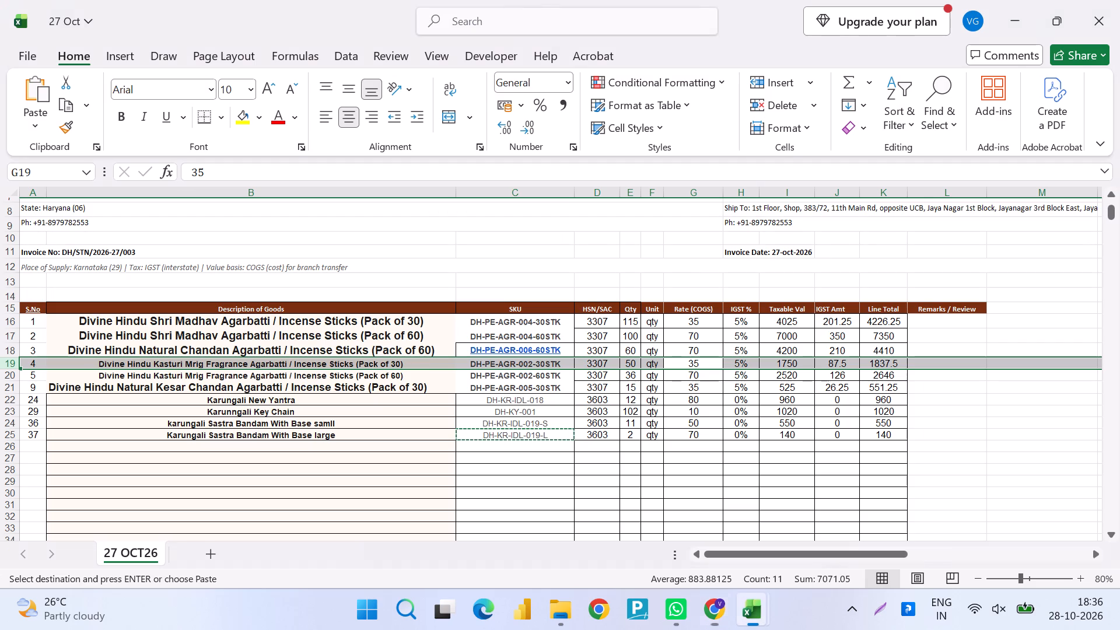
{"action": "key", "text": "alt+Tab"}
{"action": "key", "text": "alt+Tab"}
{"action": "key", "text": "alt+Tab"}
{"action": "key", "text": "Delete"}
{"action": "key", "text": "Delete"}
{"action": "key", "text": "Delete"}
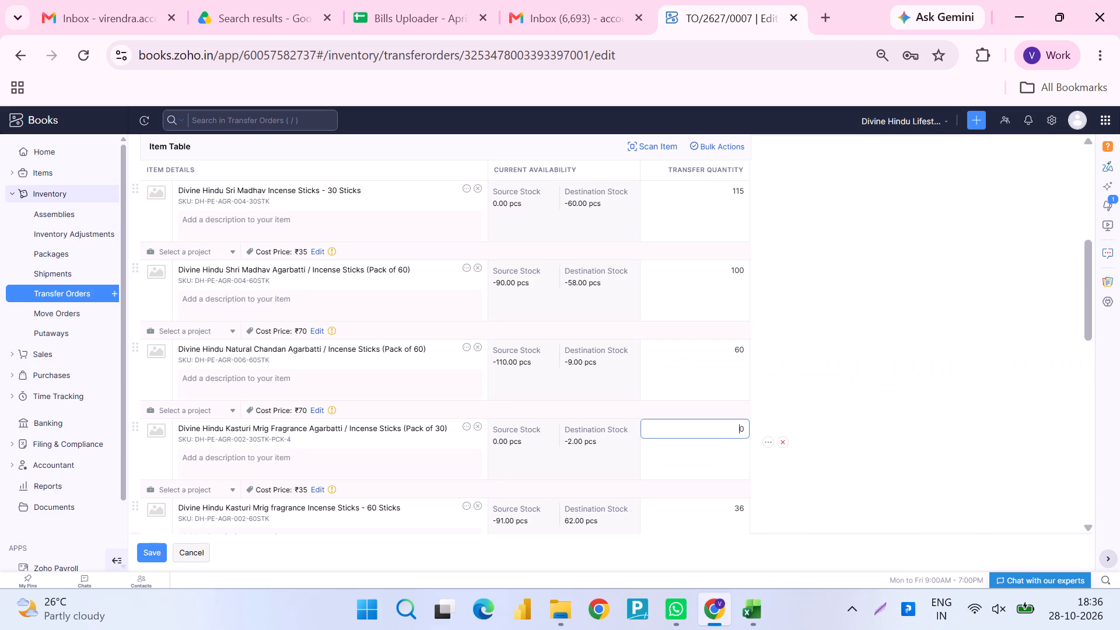
{"action": "key", "text": "Delete"}
{"action": "type", "text": "50"}
{"action": "key", "text": "Tab"}
Look up the Kasturi Mrig Pack of 60 row's COGS rate in the 27 Oct workbook and set the 60 Sticks item's cost price to ₹70.
{"action": "scroll", "coordinate": [685, 434], "scroll_direction": "down", "scroll_amount": 4}
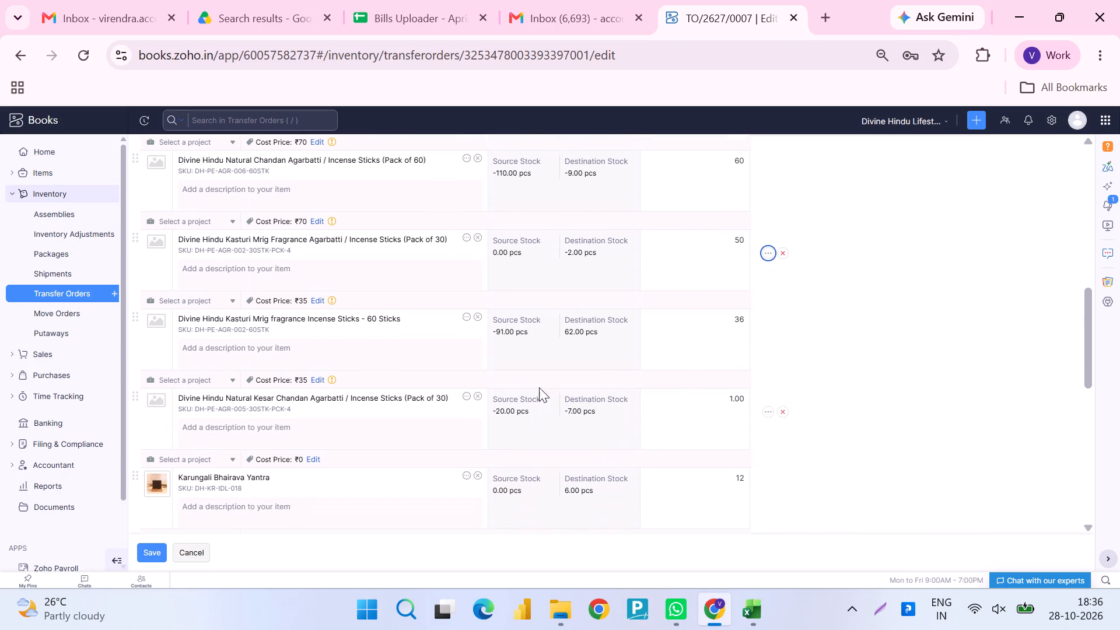
{"action": "left_click", "coordinate": [843, 378]}
{"action": "key", "text": "alt+Tab"}
{"action": "key", "text": "Down"}
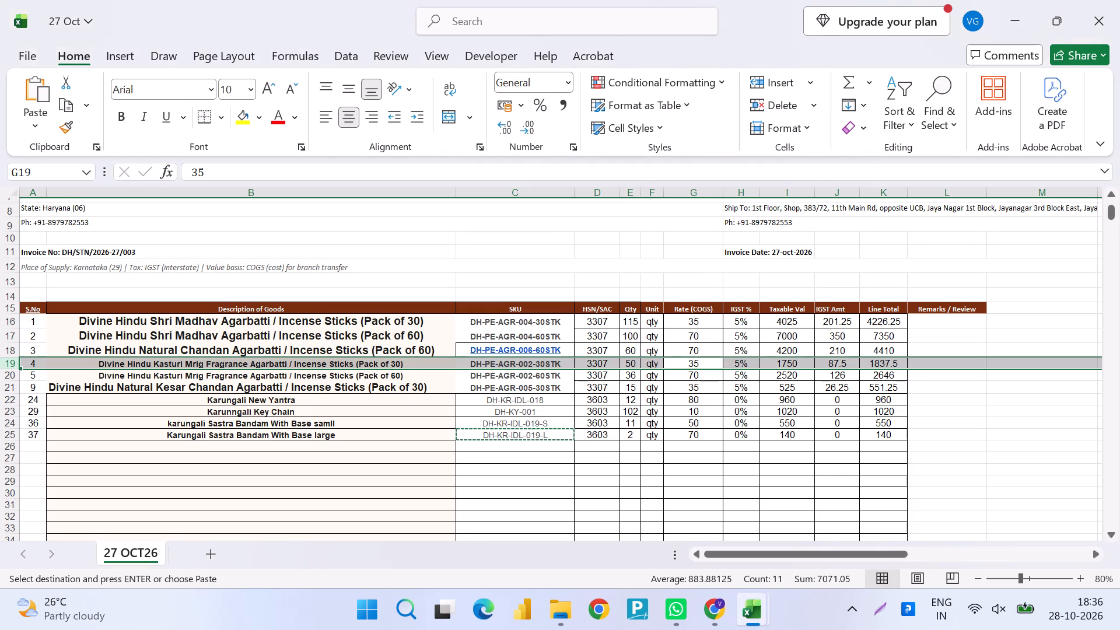
{"action": "key", "text": "Left"}
{"action": "key", "text": "shift+space"}
{"action": "key", "text": "alt+Tab"}
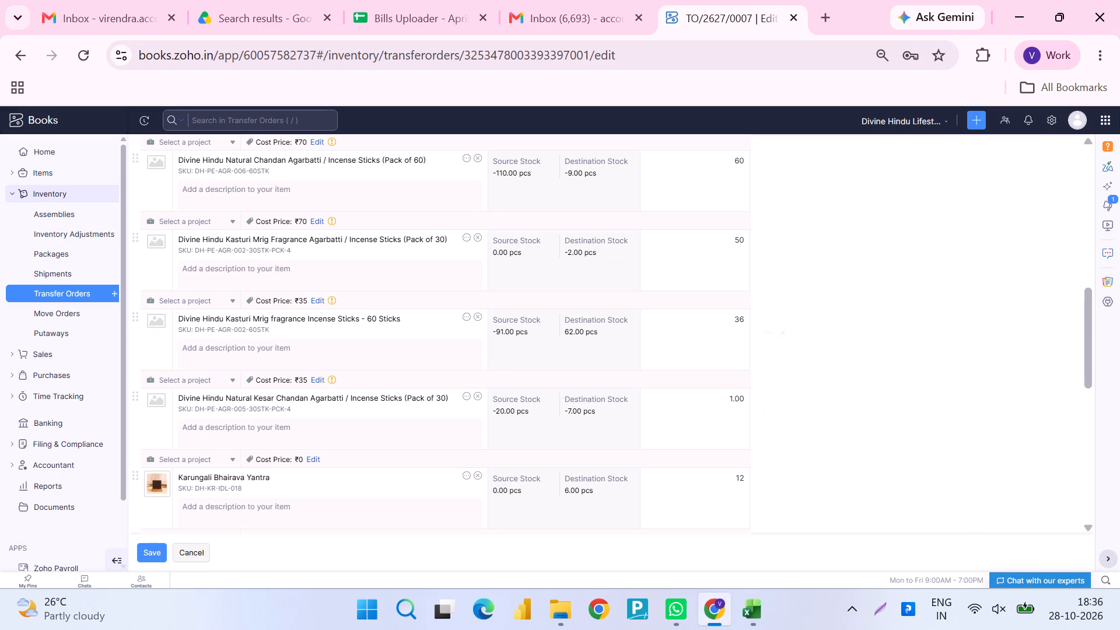
{"action": "left_click", "coordinate": [311, 379]}
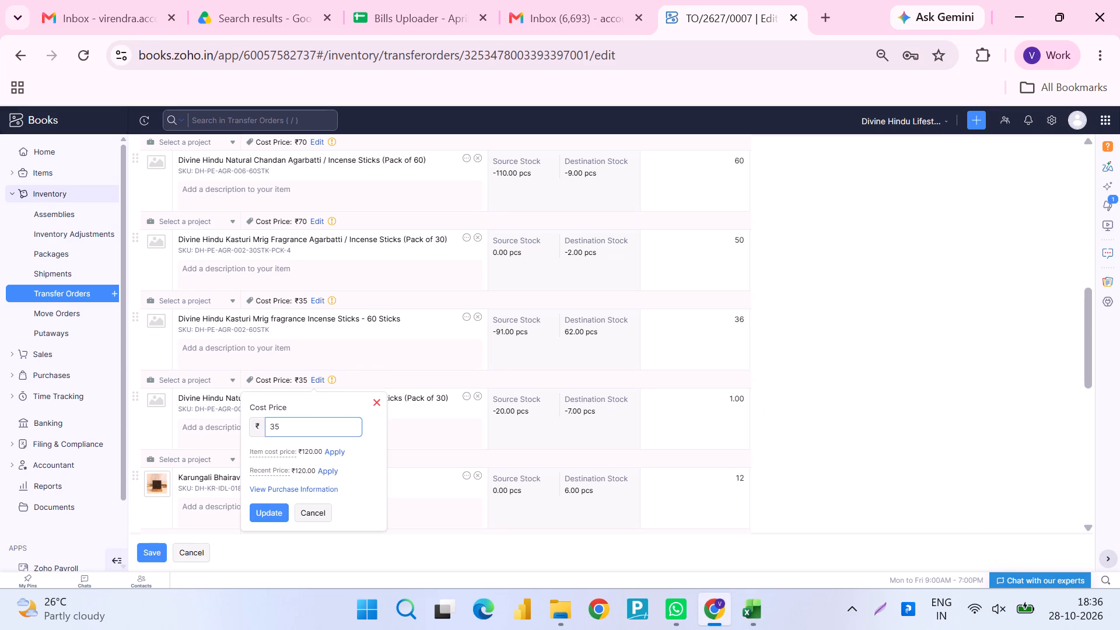
{"action": "left_click", "coordinate": [311, 423]}
{"action": "key", "text": "BackSpace"}
{"action": "key", "text": "BackSpace"}
{"action": "key", "text": "BackSpace"}
{"action": "type", "text": "70"}
{"action": "left_click", "coordinate": [273, 516]}
Check the workbook quantity and set the transfer quantity of Divine Hindu Natural Kesar Chandan Agarbatti / Incense Sticks (Pack of 30) to 15.
{"action": "scroll", "coordinate": [370, 456], "scroll_direction": "down", "scroll_amount": 2}
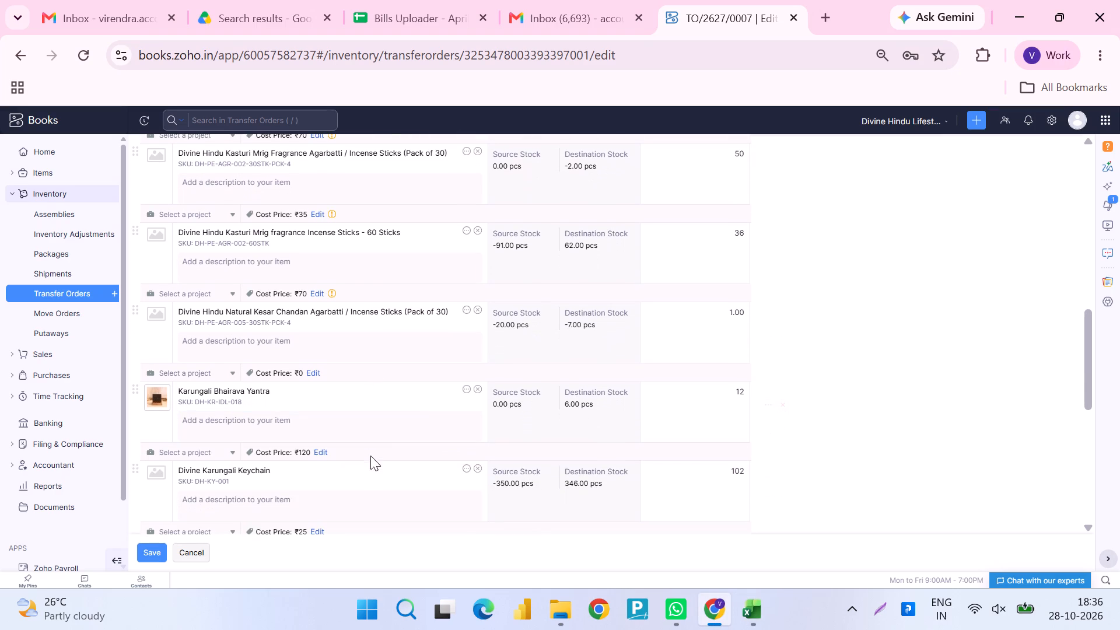
{"action": "left_click", "coordinate": [440, 365]}
{"action": "key", "text": "alt+Tab"}
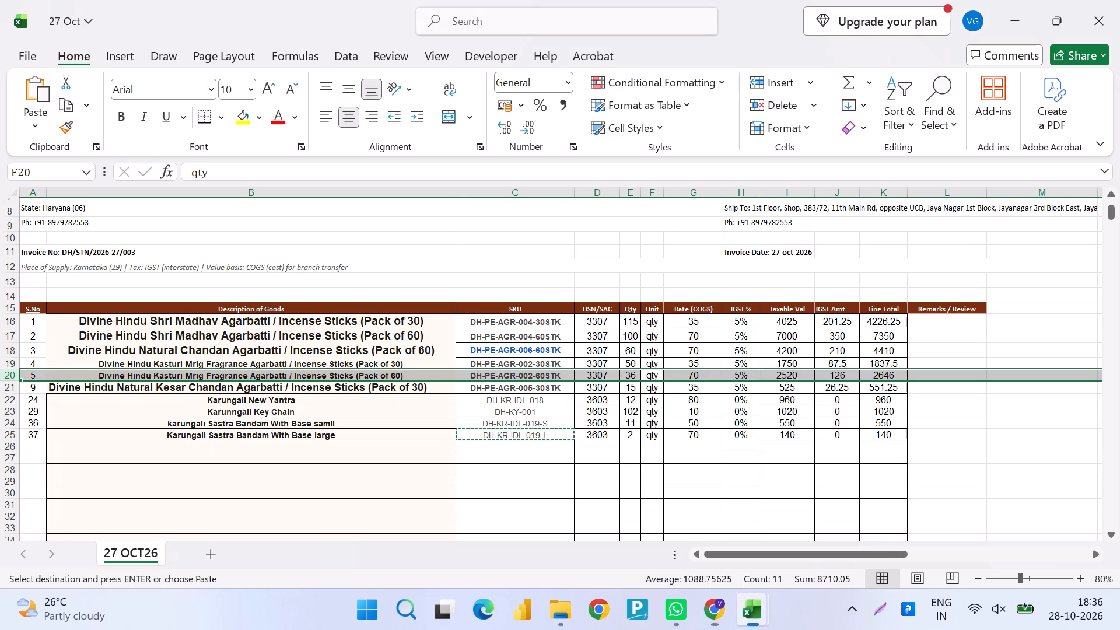
{"action": "key", "text": "Down"}
{"action": "key", "text": "shift+space"}
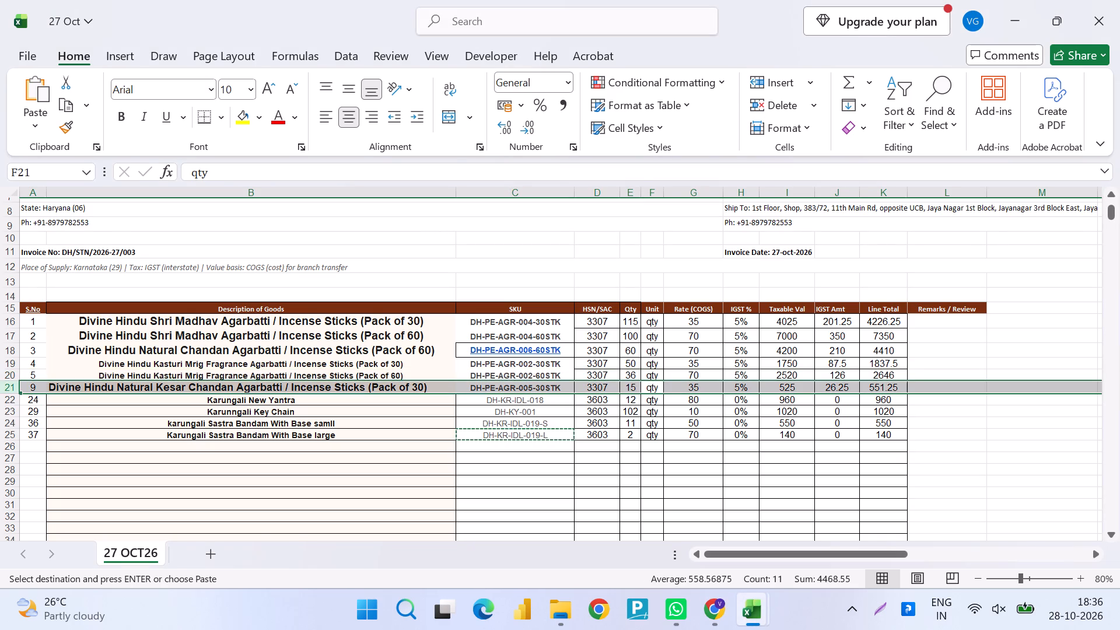
{"action": "key", "text": "alt+Tab"}
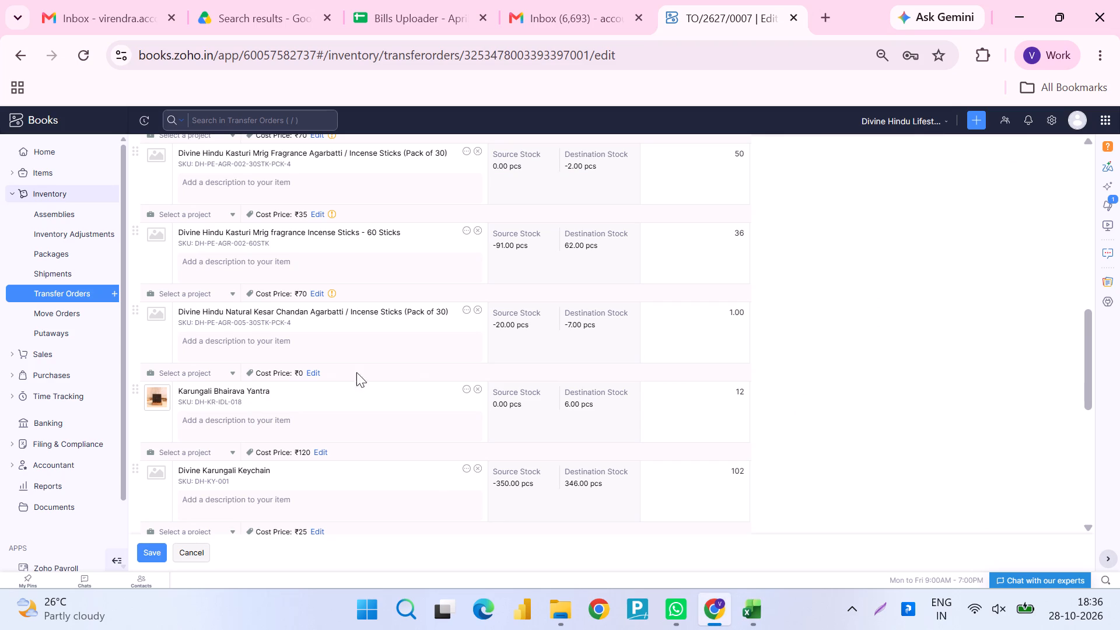
{"action": "key", "text": "alt+Tab"}
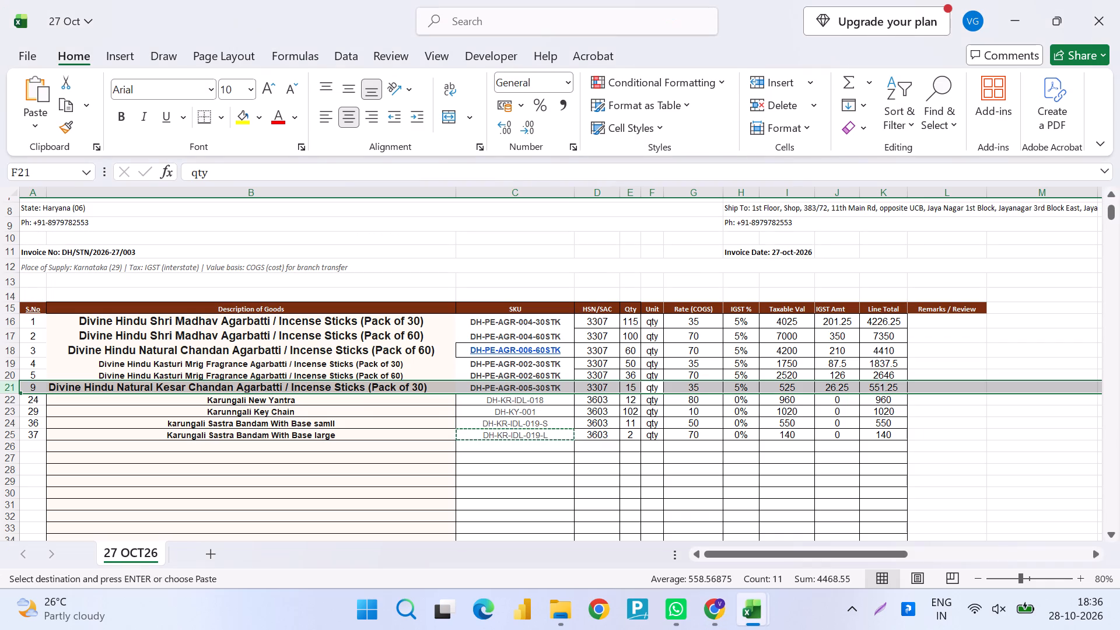
{"action": "key", "text": "alt+Tab"}
{"action": "left_click", "coordinate": [684, 309]}
{"action": "key", "text": "Right"}
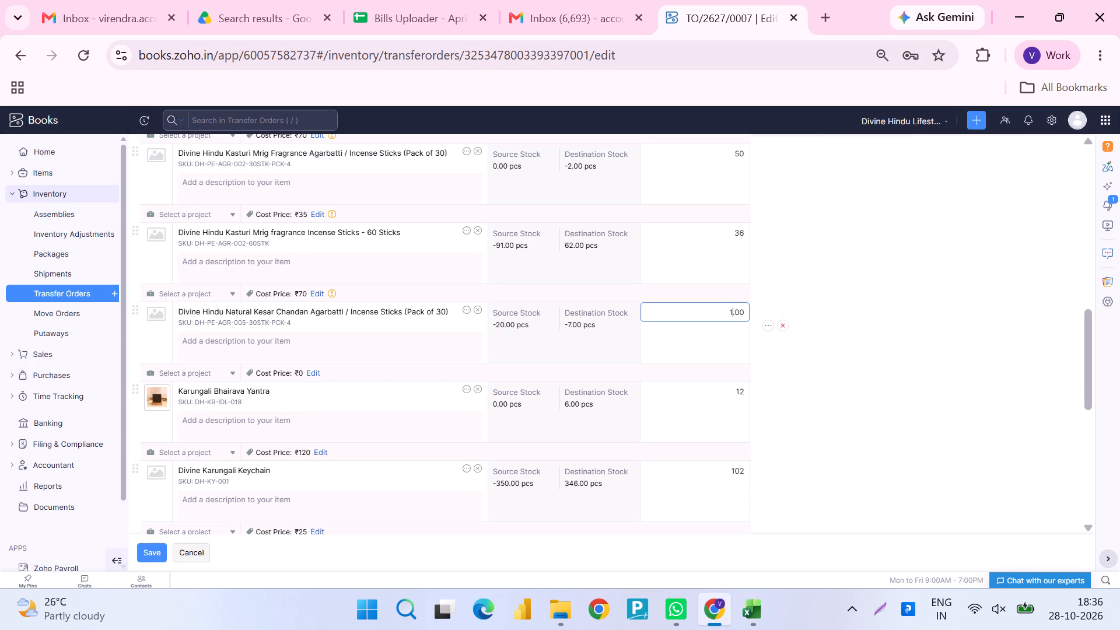
{"action": "key", "text": "Right"}
{"action": "key", "text": "BackSpace"}
{"action": "key", "text": "BackSpace"}
{"action": "key", "text": "BackSpace"}
{"action": "key", "text": "Delete"}
{"action": "key", "text": "Delete"}
{"action": "key", "text": "Delete"}
{"action": "type", "text": "15"}
{"action": "key", "text": "Tab"}
Check the workbook's COGS rate and set the Natural Kesar Chandan Pack of 30 item's cost price to ₹35.
{"action": "left_click", "coordinate": [329, 324], "text": "alt"}
{"action": "key", "text": "alt+Tab"}
{"action": "key", "text": "alt+Tab"}
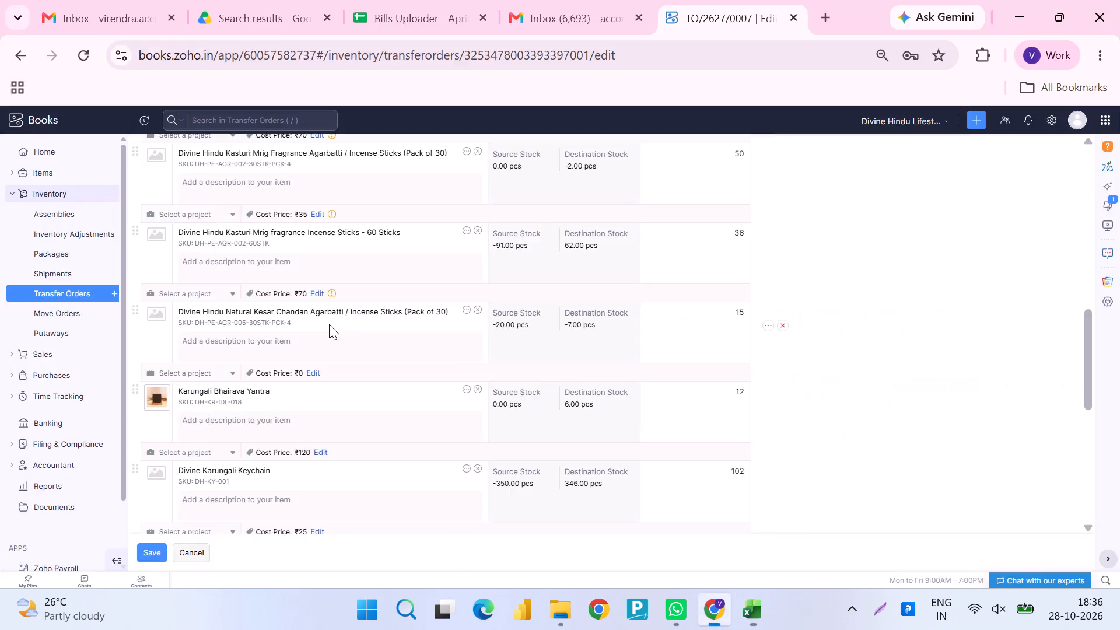
{"action": "key", "text": "alt+Tab"}
{"action": "key", "text": "alt+Tab"}
{"action": "left_click", "coordinate": [309, 371]}
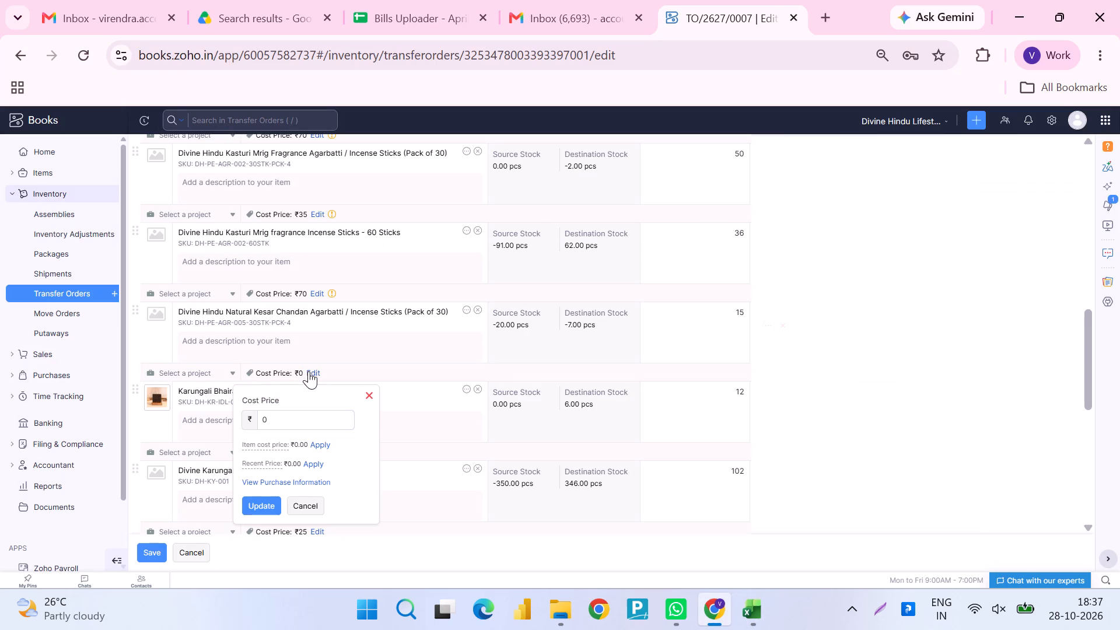
{"action": "left_click", "coordinate": [296, 423]}
{"action": "key", "text": "BackSpace"}
{"action": "type", "text": "35"}
{"action": "left_click", "coordinate": [256, 503]}
Look up SKU DH-KR-IDL-018's COGS rate in the workbook and set the Karungali Bhairava Yantra's cost price to ₹80.
{"action": "scroll", "coordinate": [371, 448], "scroll_direction": "down", "scroll_amount": 1}
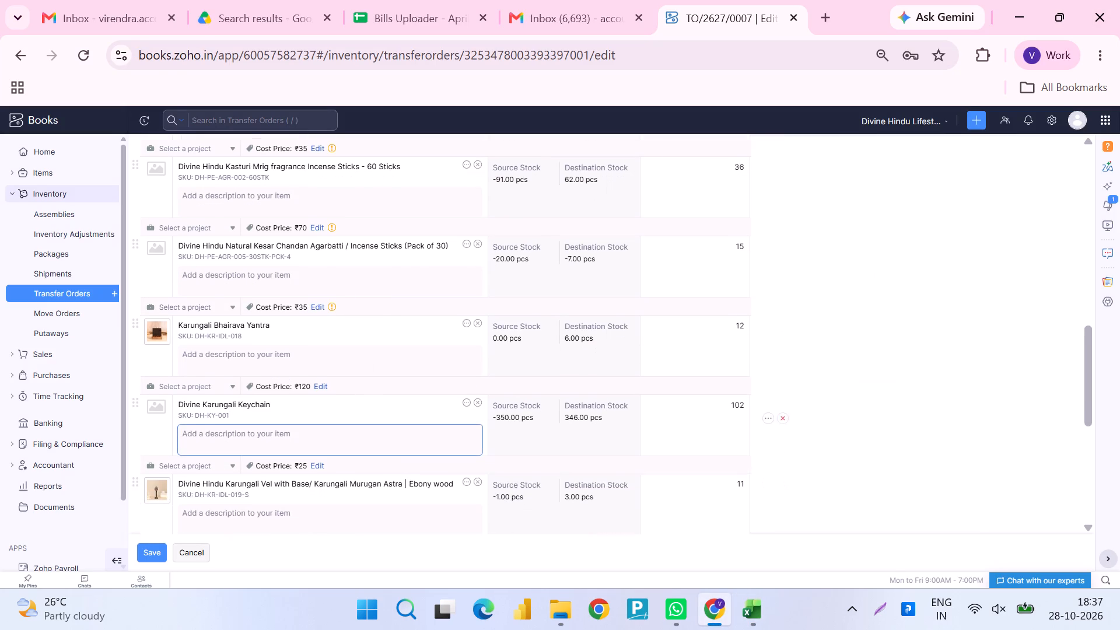
{"action": "scroll", "coordinate": [371, 448], "scroll_direction": "down", "scroll_amount": 1}
{"action": "key", "text": "alt+Tab"}
{"action": "key", "text": "Down"}
{"action": "key", "text": "shift+space"}
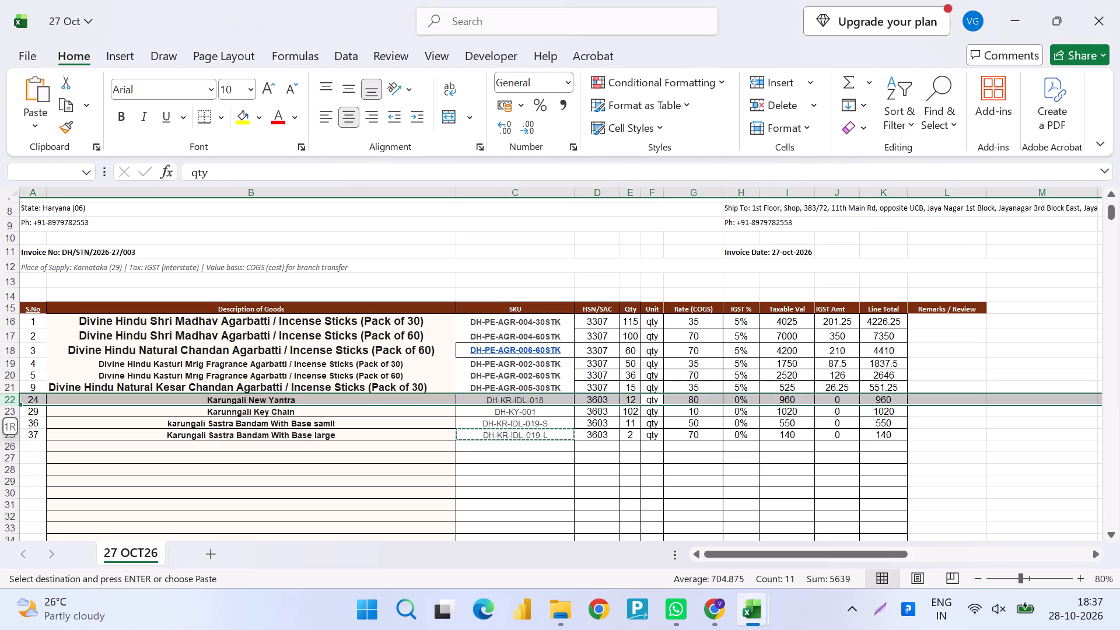
{"action": "key", "text": "alt+Tab"}
{"action": "left_click", "coordinate": [324, 374]}
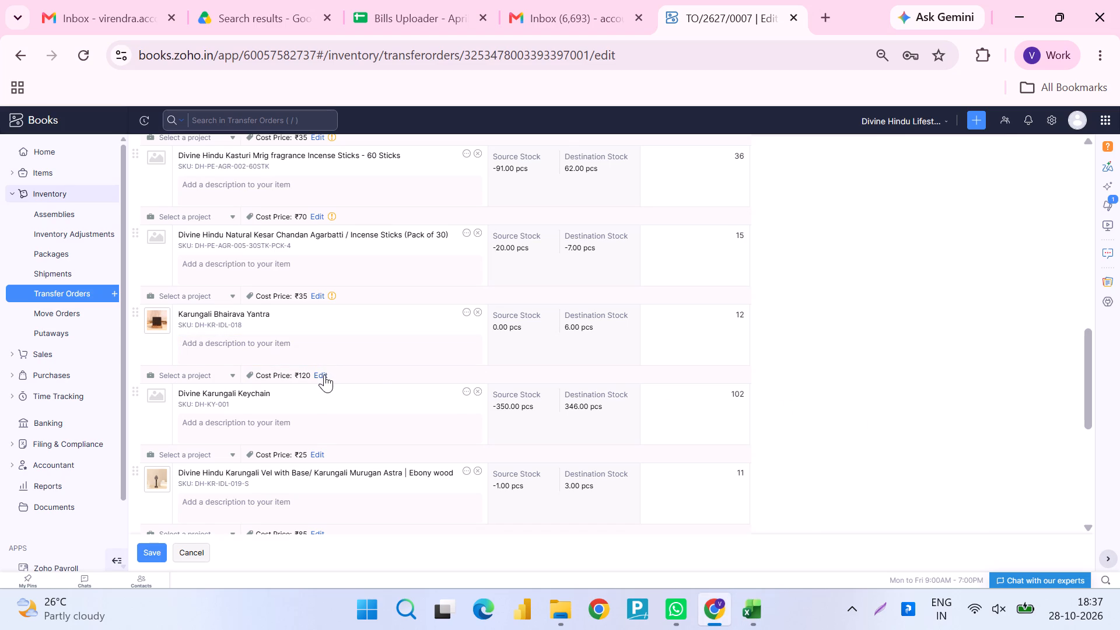
{"action": "left_click", "coordinate": [303, 431]}
{"action": "key", "text": "BackSpace"}
{"action": "key", "text": "BackSpace"}
{"action": "key", "text": "BackSpace"}
{"action": "key", "text": "BackSpace"}
{"action": "type", "text": "80"}
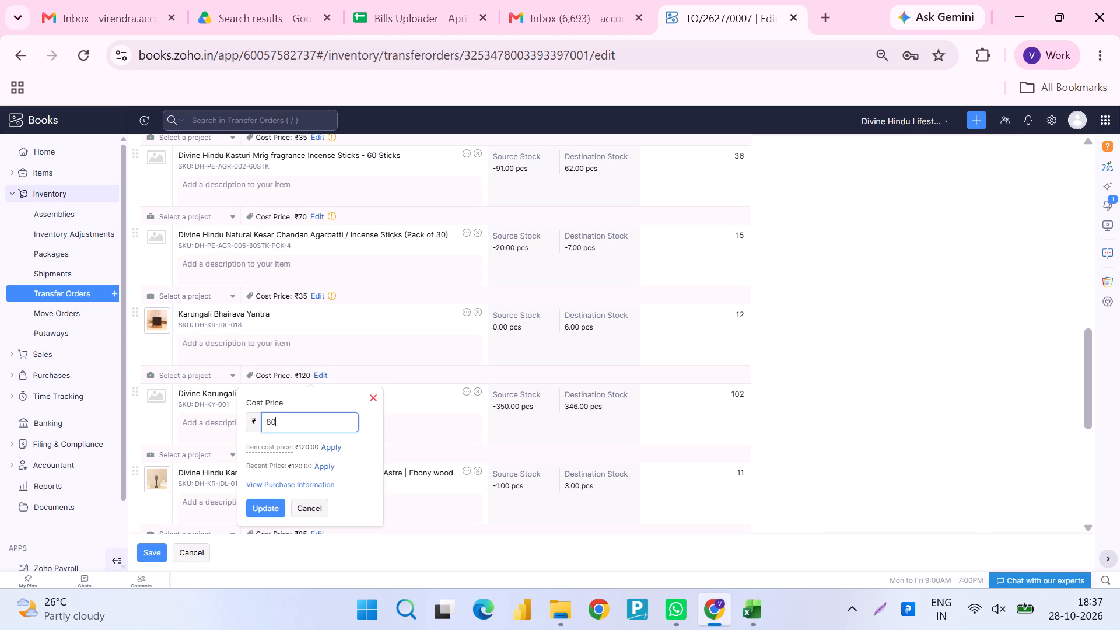
{"action": "left_click", "coordinate": [265, 509]}
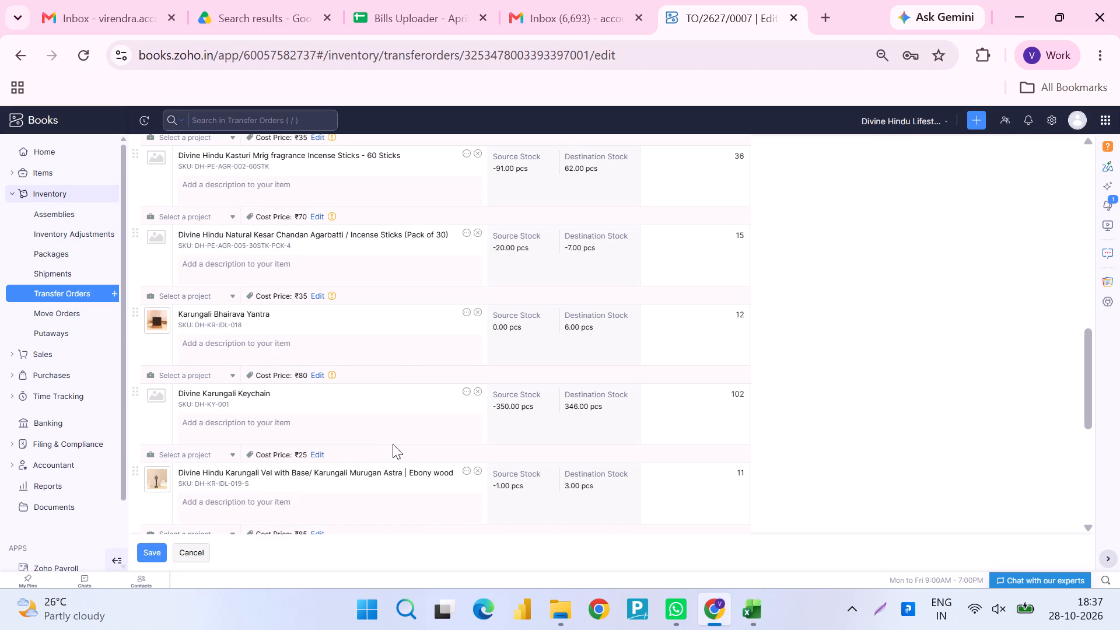
Check the workbook's COGS rate for SKU DH-KY-001 and set the Divine Karungali Keychain's cost price to ₹10.
{"action": "left_click", "coordinate": [409, 433]}
{"action": "key", "text": "alt+Tab"}
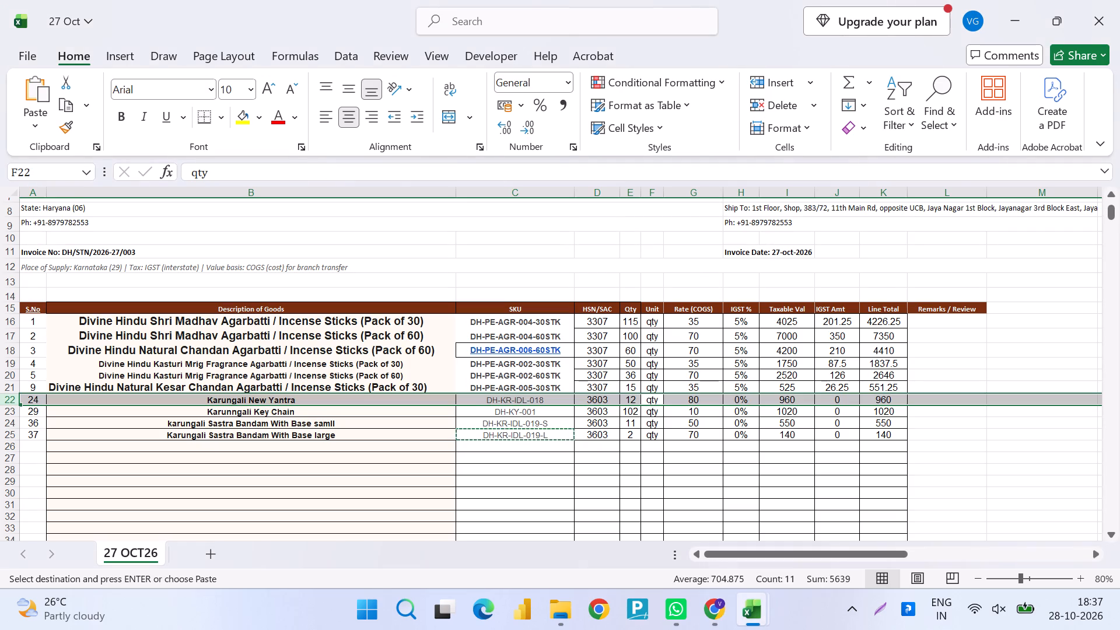
{"action": "key", "text": "Down"}
{"action": "key", "text": "Down"}
{"action": "key", "text": "shift+space"}
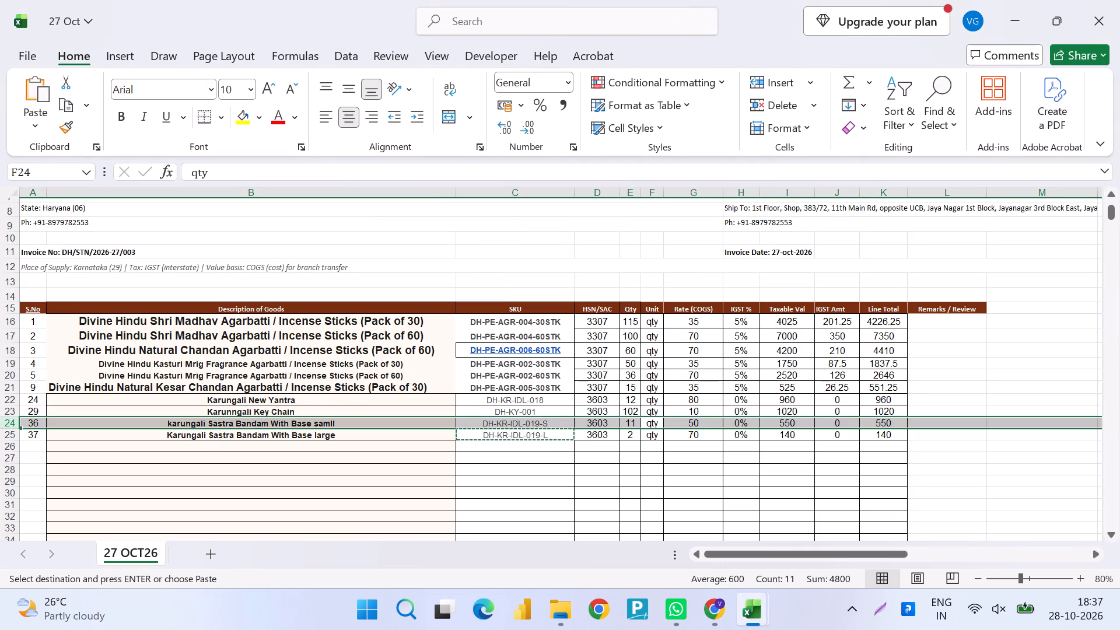
{"action": "key", "text": "alt+Tab"}
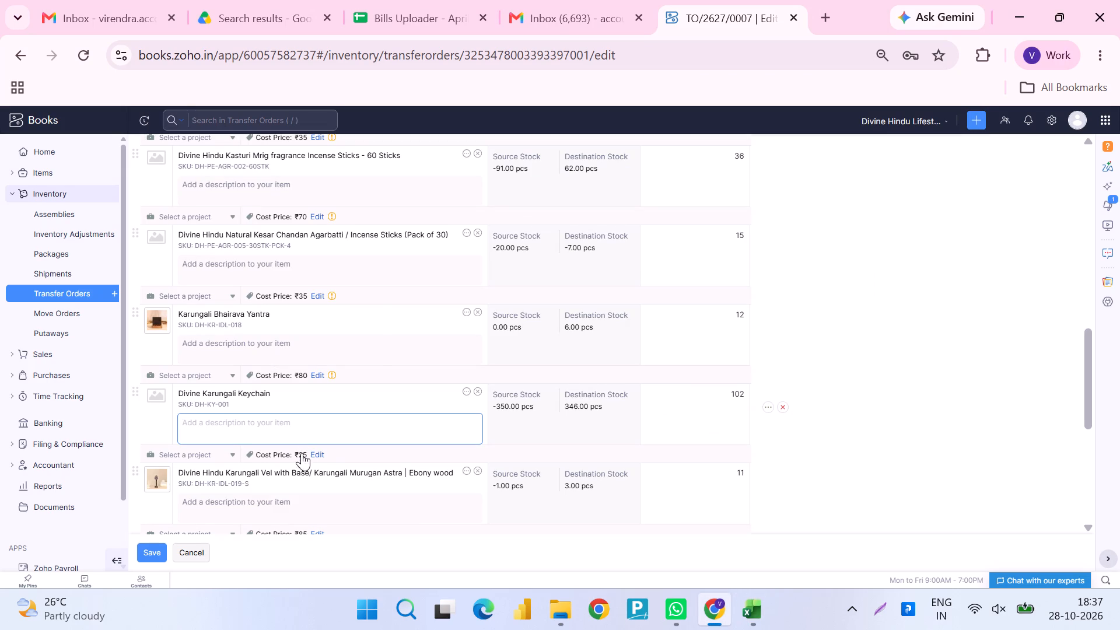
{"action": "left_click", "coordinate": [321, 450]}
{"action": "left_click", "coordinate": [322, 340]}
{"action": "key", "text": "BackSpace"}
{"action": "key", "text": "BackSpace"}
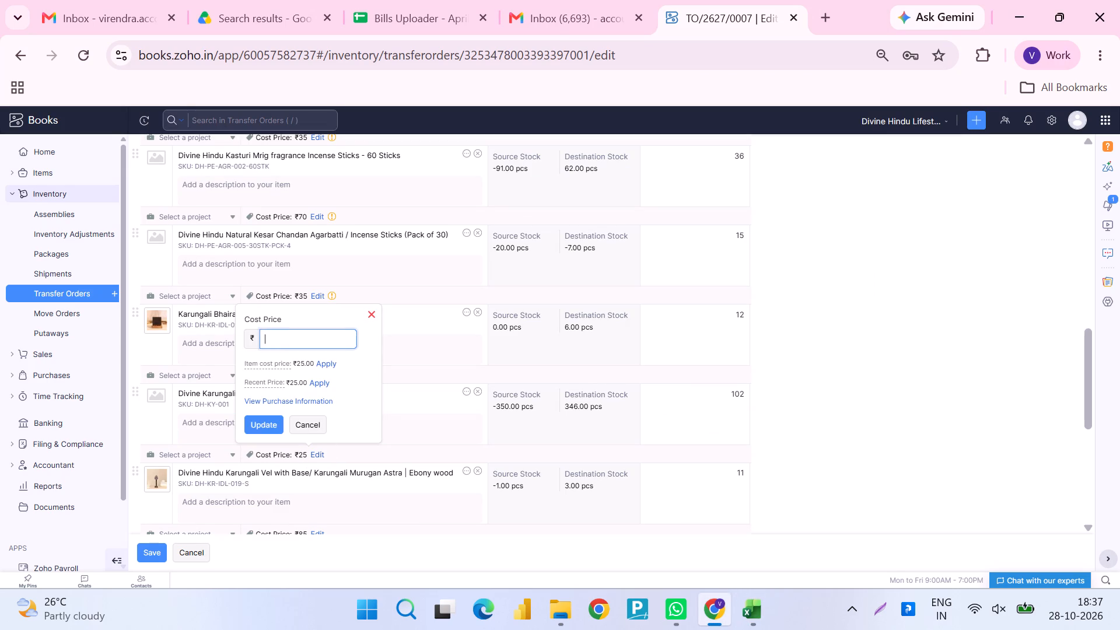
{"action": "key", "text": "BackSpace"}
{"action": "type", "text": "10"}
{"action": "left_click", "coordinate": [272, 418]}
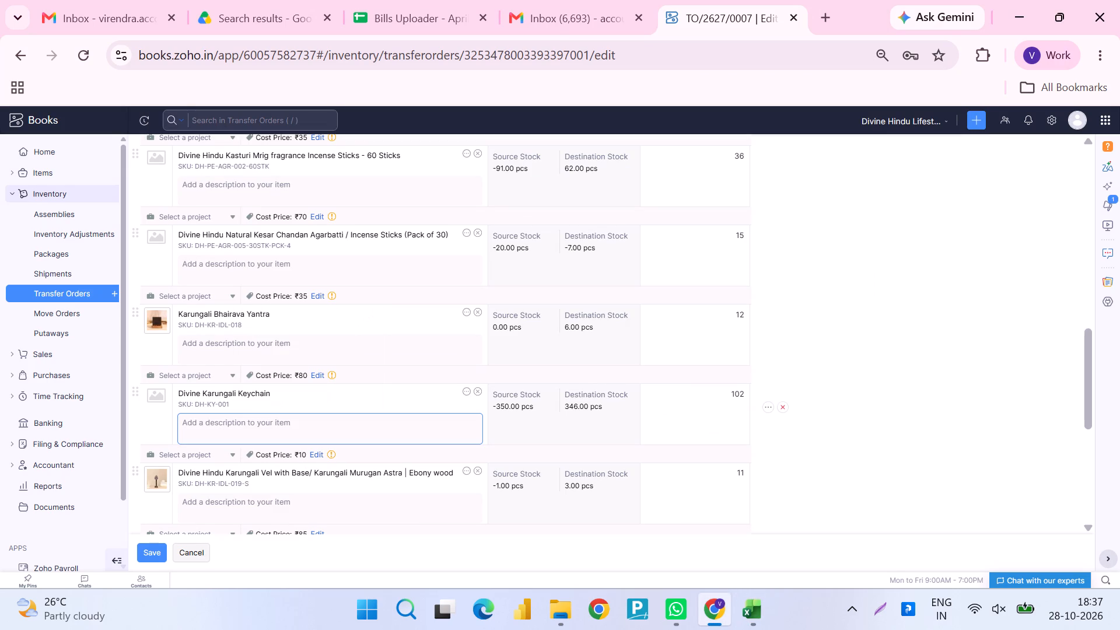
{"action": "left_click", "coordinate": [804, 437]}
Check the workbook's COGS rate for SKU DH-KR-IDL-019-S and set the small Karungali Vel with Base item's cost price to ₹50.
{"action": "scroll", "coordinate": [804, 437], "scroll_direction": "down", "scroll_amount": 2}
{"action": "key", "text": "alt+Tab"}
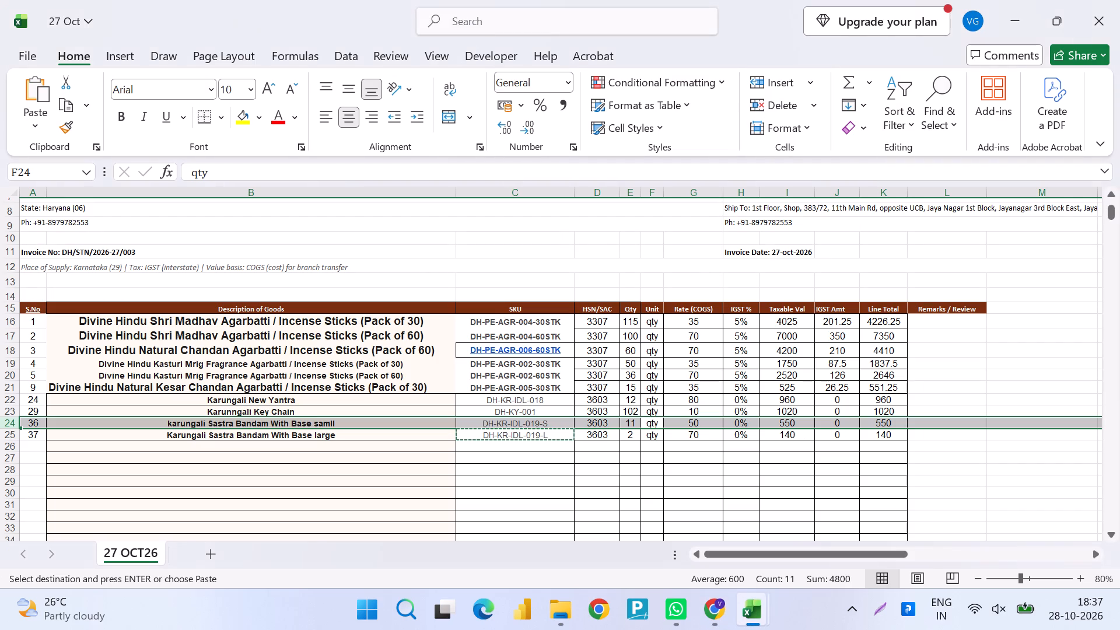
{"action": "key", "text": "alt+Tab"}
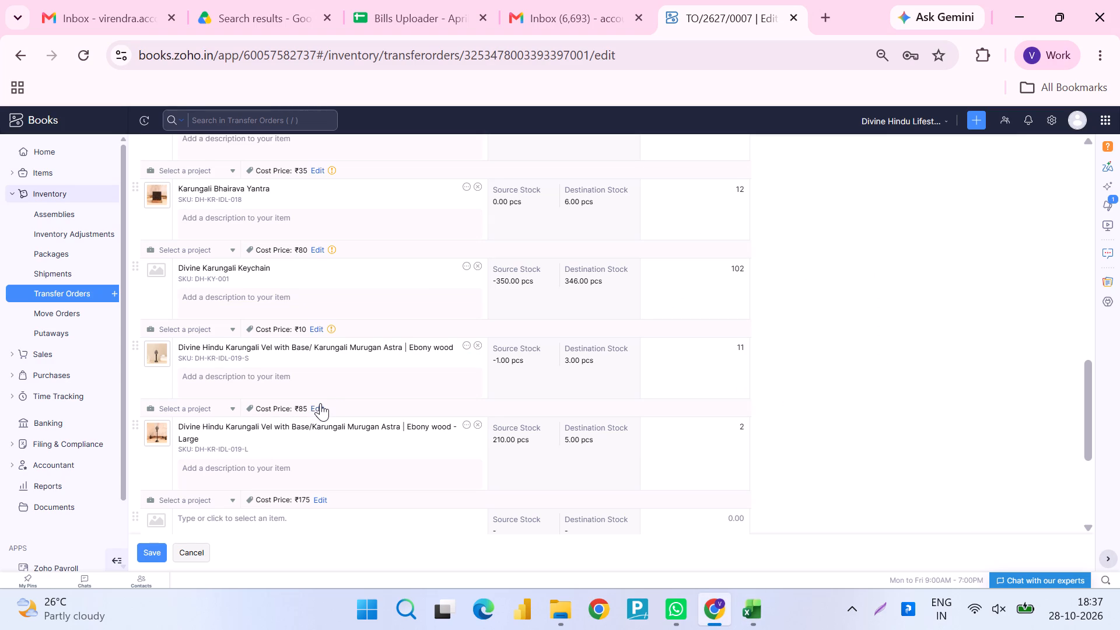
{"action": "left_click", "coordinate": [320, 403]}
{"action": "left_click", "coordinate": [311, 455]}
{"action": "key", "text": "BackSpace"}
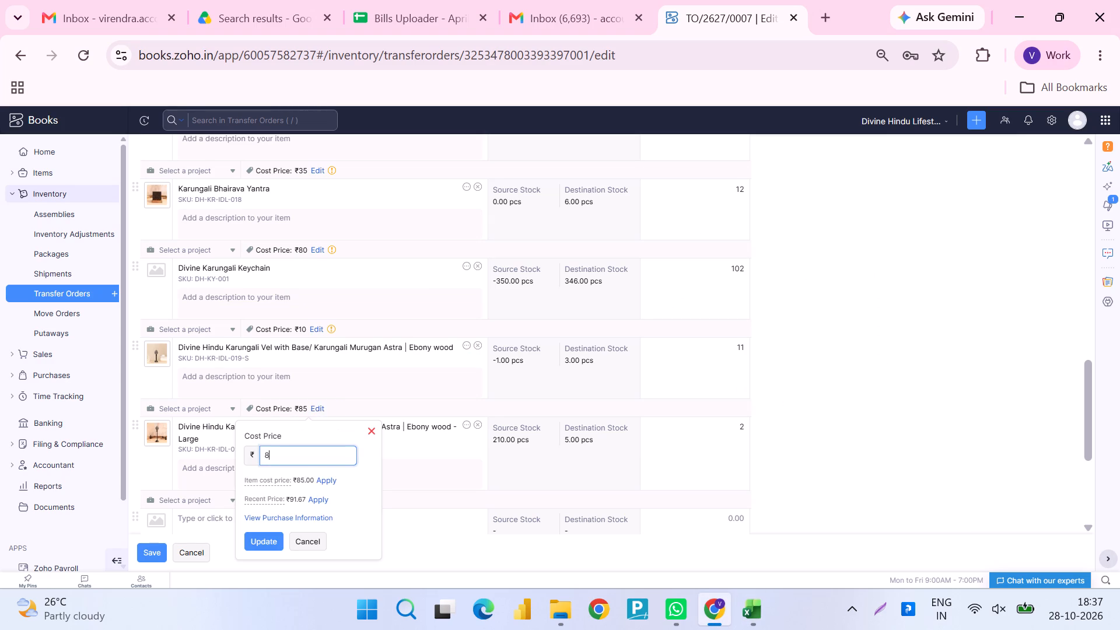
{"action": "key", "text": "BackSpace"}
{"action": "key", "text": "BackSpace"}
{"action": "type", "text": "50"}
{"action": "left_click", "coordinate": [264, 540]}
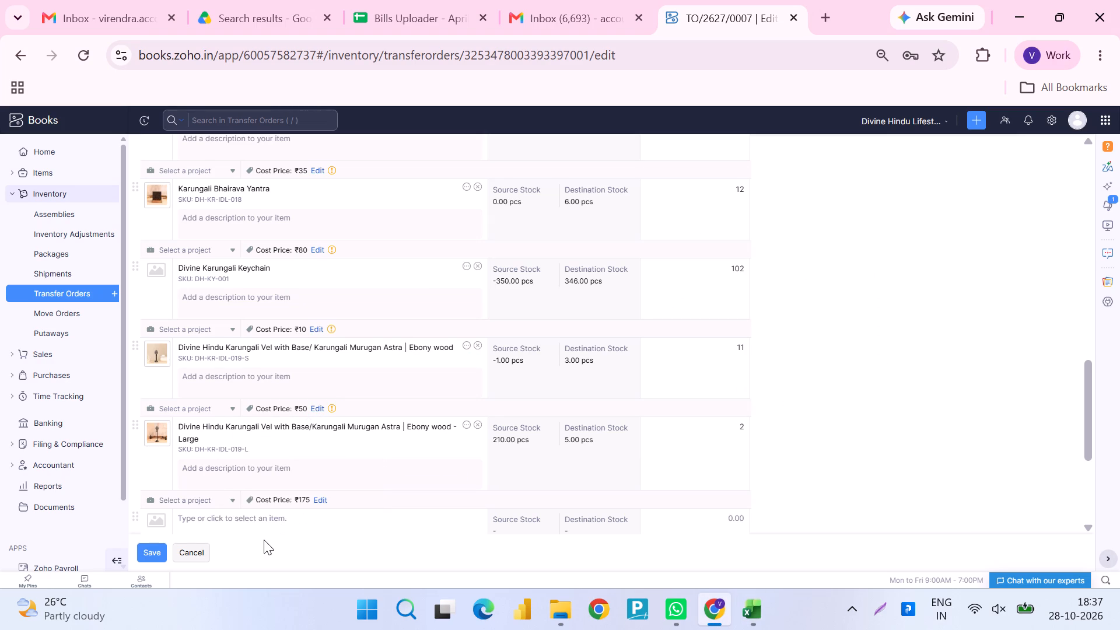
Check the workbook's COGS rate for SKU DH-KR-IDL-019-L and set the large Karungali Vel with Base item's cost price to ₹70.
{"action": "key", "text": "alt+Tab"}
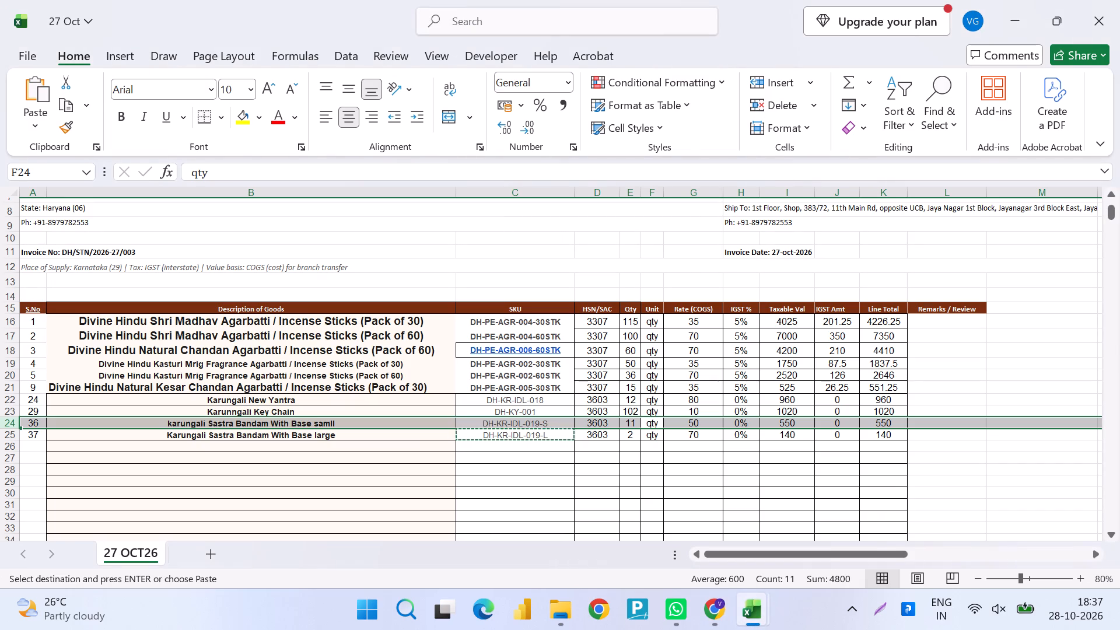
{"action": "key", "text": "alt+Tab"}
{"action": "left_click", "coordinate": [320, 499]}
{"action": "left_click", "coordinate": [311, 383]}
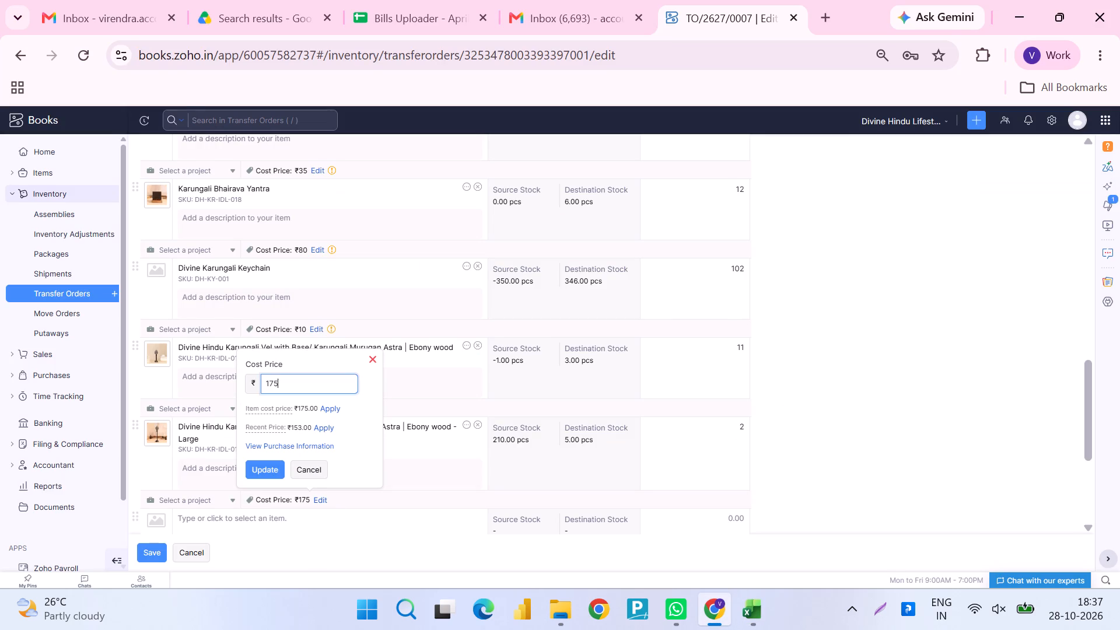
{"action": "key", "text": "BackSpace"}
{"action": "key", "text": "BackSpace"}
{"action": "key", "text": "BackSpace"}
{"action": "type", "text": "70"}
{"action": "left_click", "coordinate": [274, 465]}
Recheck the 27 Oct workbook and save the edited transfer order TO/2627/0007.
{"action": "key", "text": "alt+Tab"}
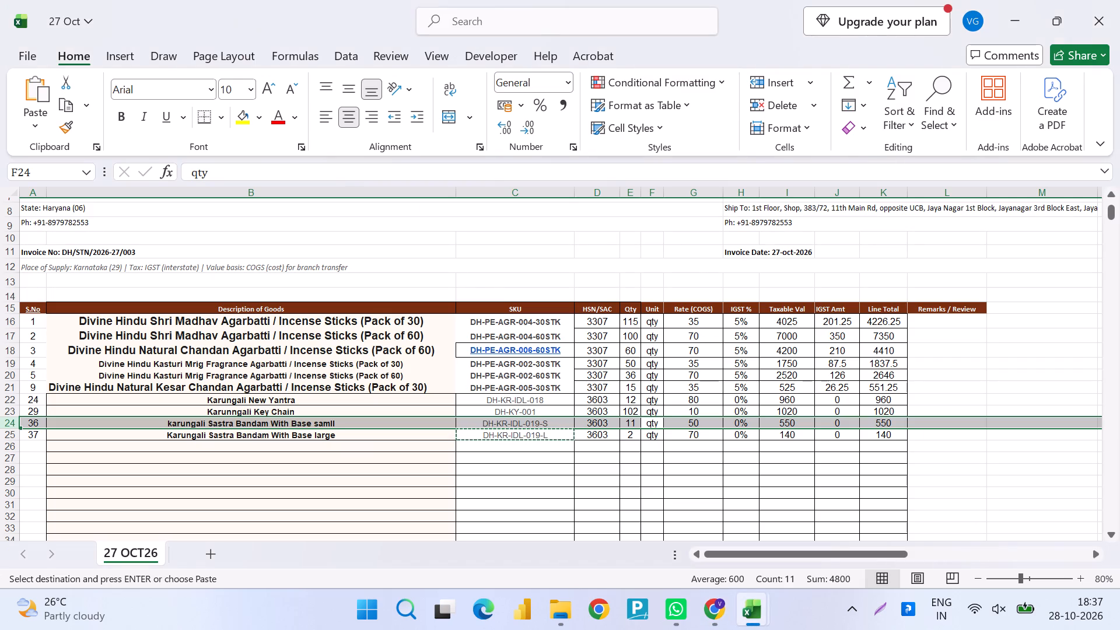
{"action": "key", "text": "alt+Tab"}
{"action": "left_click", "coordinate": [161, 552]}
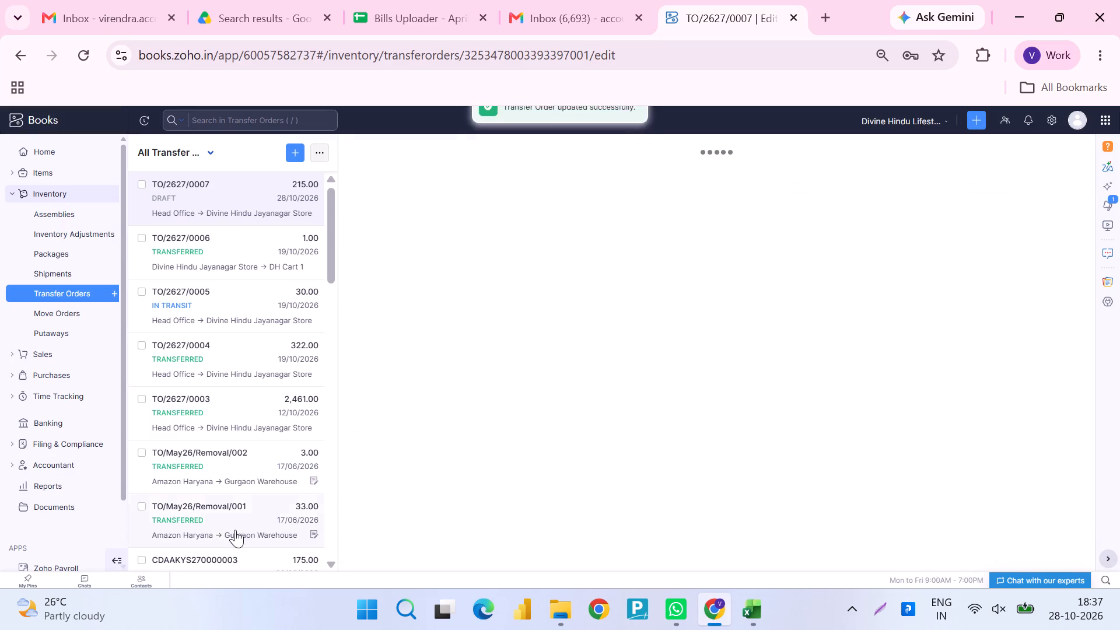
Total the Line Total column of the 27 Oct workbook in cell K29.
{"action": "scroll", "coordinate": [632, 414], "scroll_direction": "down", "scroll_amount": 8}
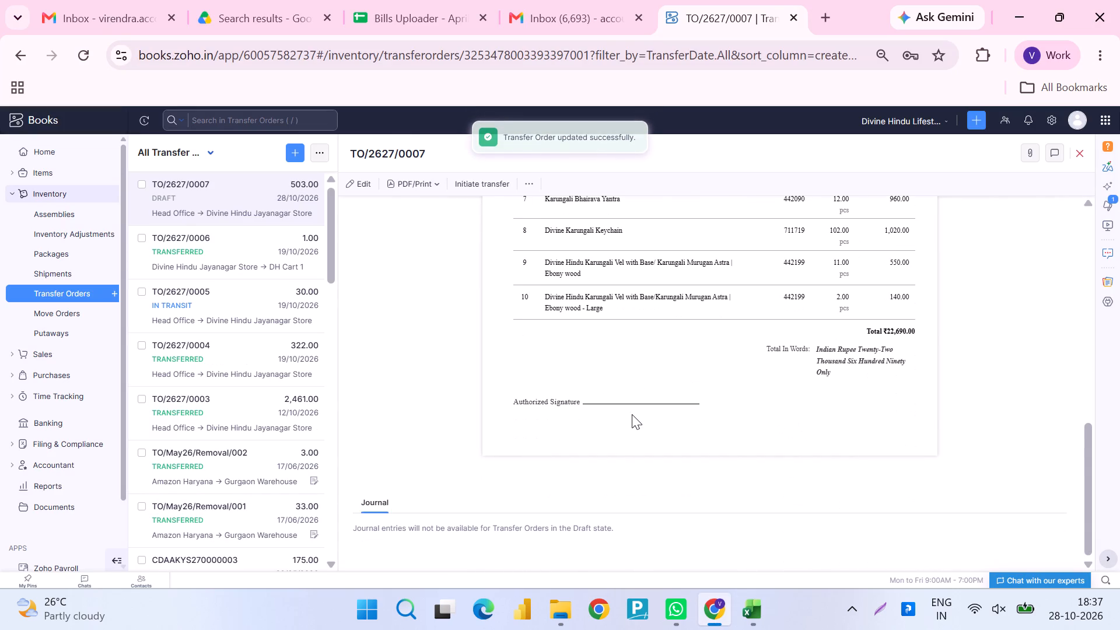
{"action": "key", "text": "alt+Tab"}
{"action": "scroll", "coordinate": [788, 419], "scroll_direction": "right", "scroll_amount": 1}
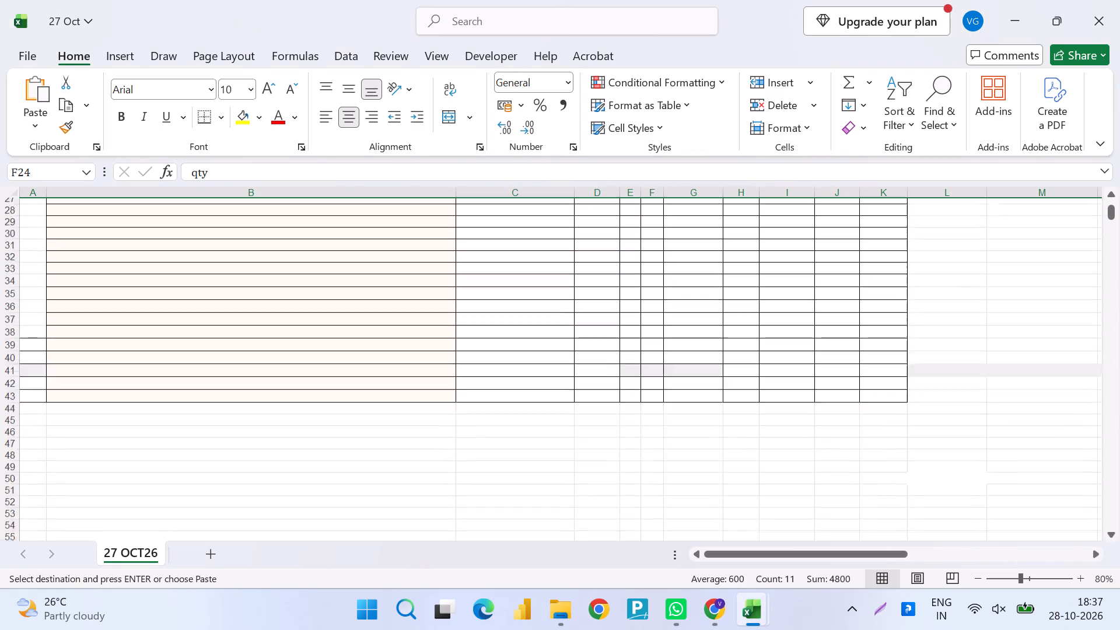
{"action": "scroll", "coordinate": [788, 419], "scroll_direction": "right", "scroll_amount": 1}
{"action": "scroll", "coordinate": [788, 419], "scroll_direction": "up", "scroll_amount": 1}
{"action": "left_click", "coordinate": [872, 414]}
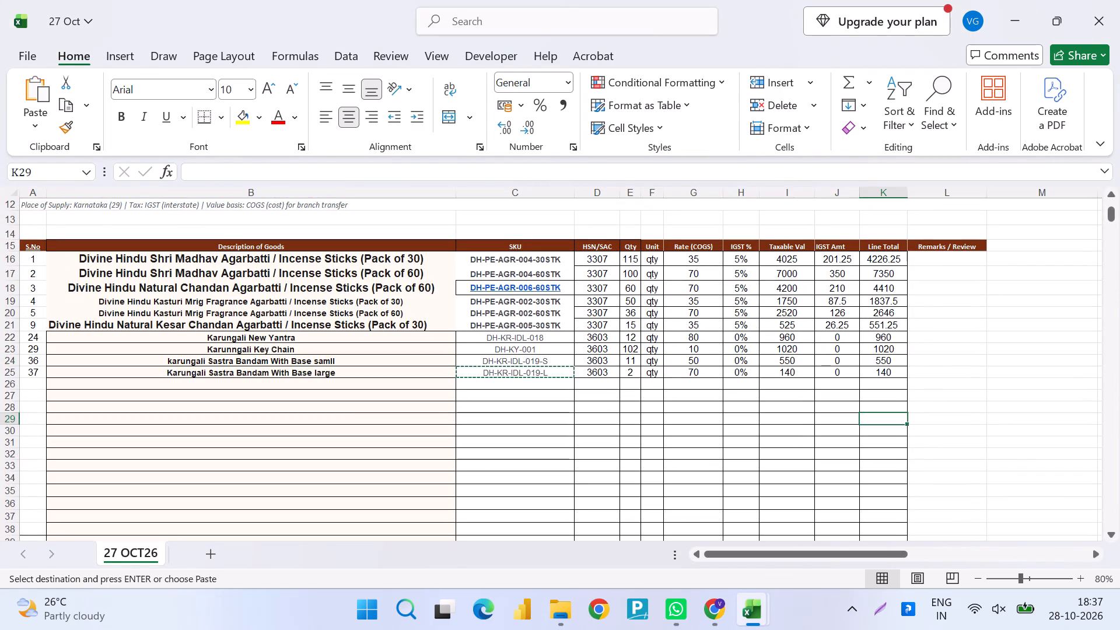
{"action": "key", "text": "alt+equal"}
{"action": "key", "text": "Return"}
{"action": "key", "text": "Up"}
{"action": "key", "text": "Down"}
Compare the workbook's Line Total sum with the total and item amounts of transfer order TO/2627/0007.
{"action": "key", "text": "alt+Tab"}
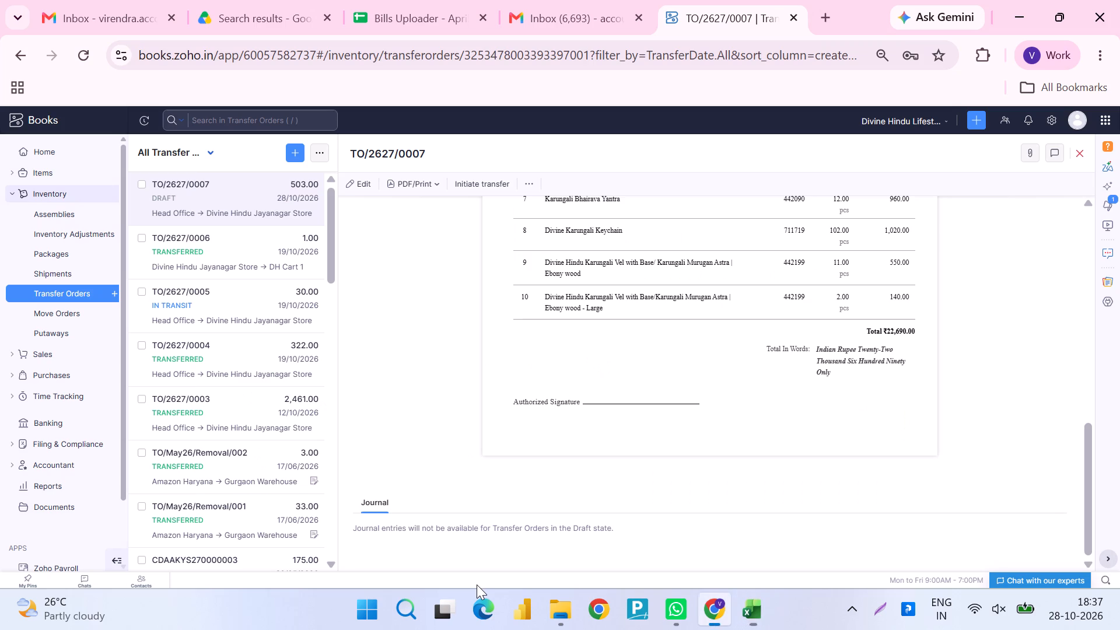
{"action": "key", "text": "alt+Tab"}
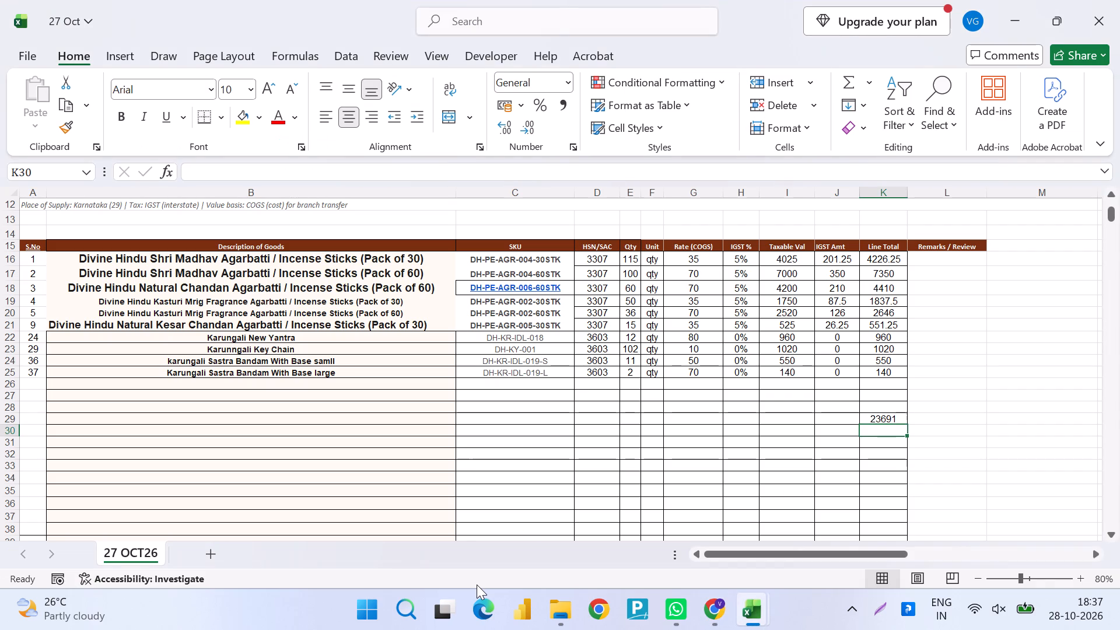
{"action": "key", "text": "alt+Tab"}
{"action": "key", "text": "Up"}
{"action": "key", "text": "Up"}
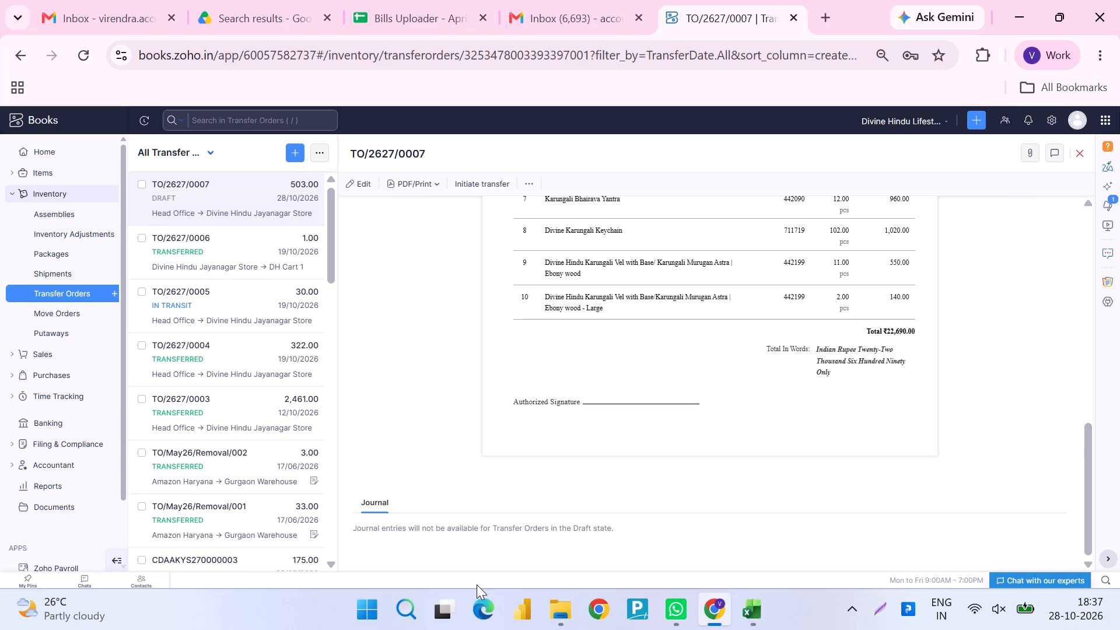
{"action": "scroll", "coordinate": [776, 358], "scroll_direction": "up", "scroll_amount": 4}
{"action": "scroll", "coordinate": [776, 358], "scroll_direction": "down", "scroll_amount": 1}
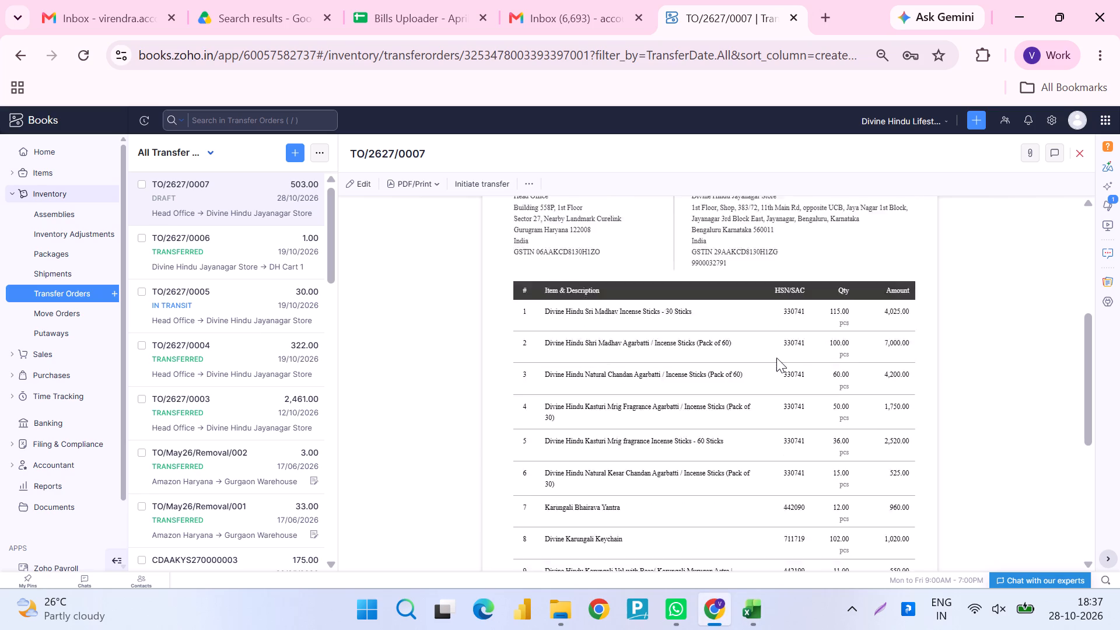
{"action": "scroll", "coordinate": [776, 358], "scroll_direction": "down", "scroll_amount": 1}
{"action": "key", "text": "alt+Tab"}
{"action": "key", "text": "Up"}
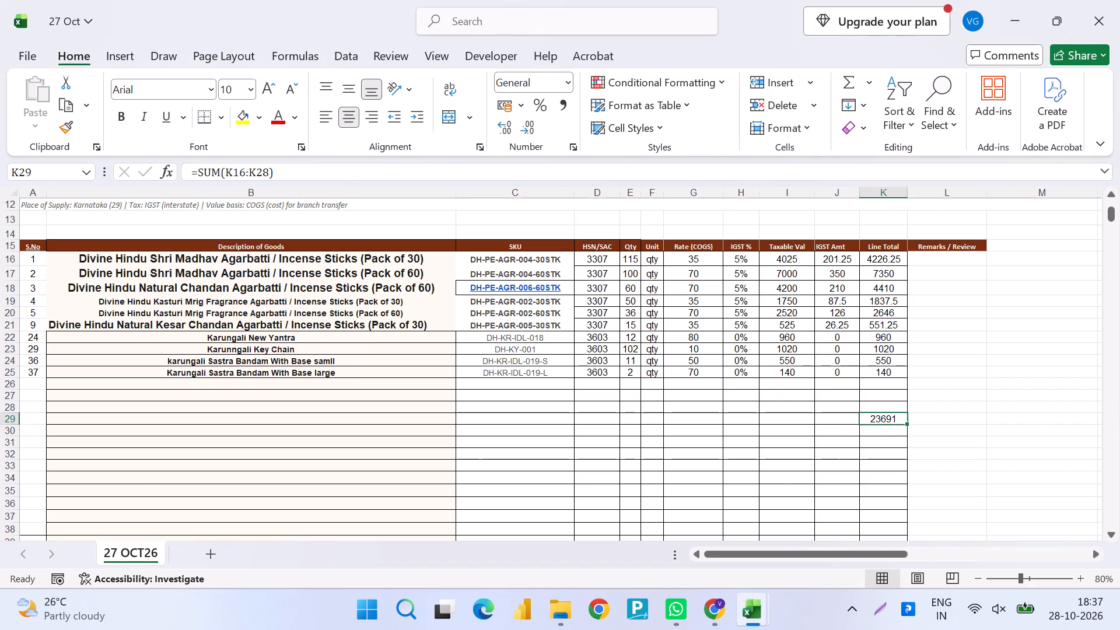
{"action": "key", "text": "alt+Tab"}
{"action": "scroll", "coordinate": [776, 358], "scroll_direction": "up", "scroll_amount": 1}
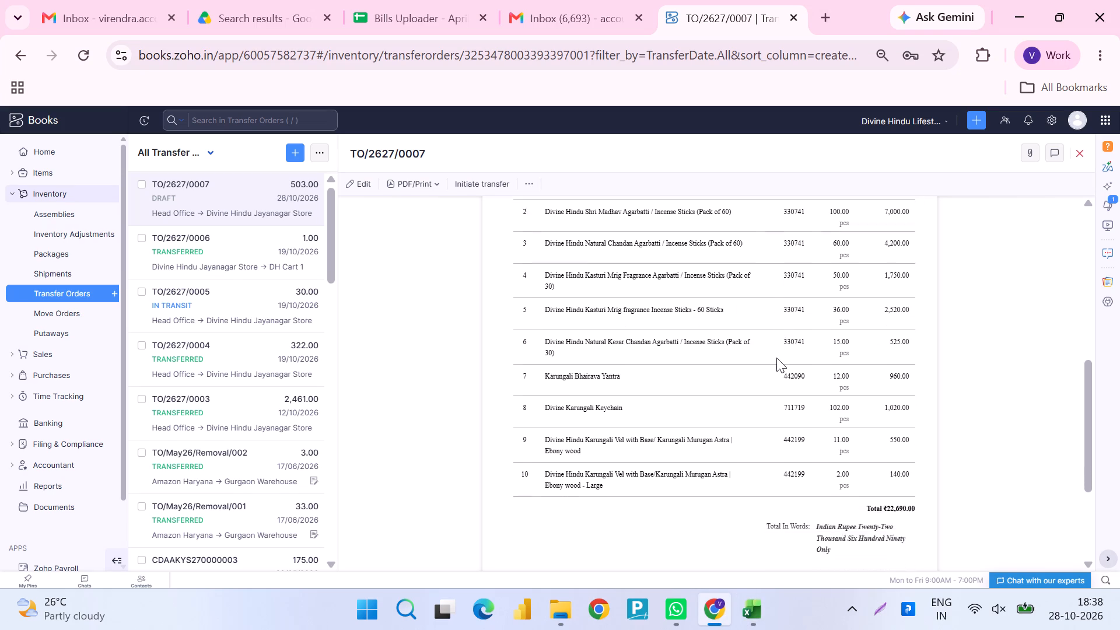
{"action": "scroll", "coordinate": [776, 358], "scroll_direction": "up", "scroll_amount": 1}
Cross-check the workbook's quantities, taxable values and line totals against the item rows of transfer order TO/2627/0007.
{"action": "key", "text": "alt+Tab"}
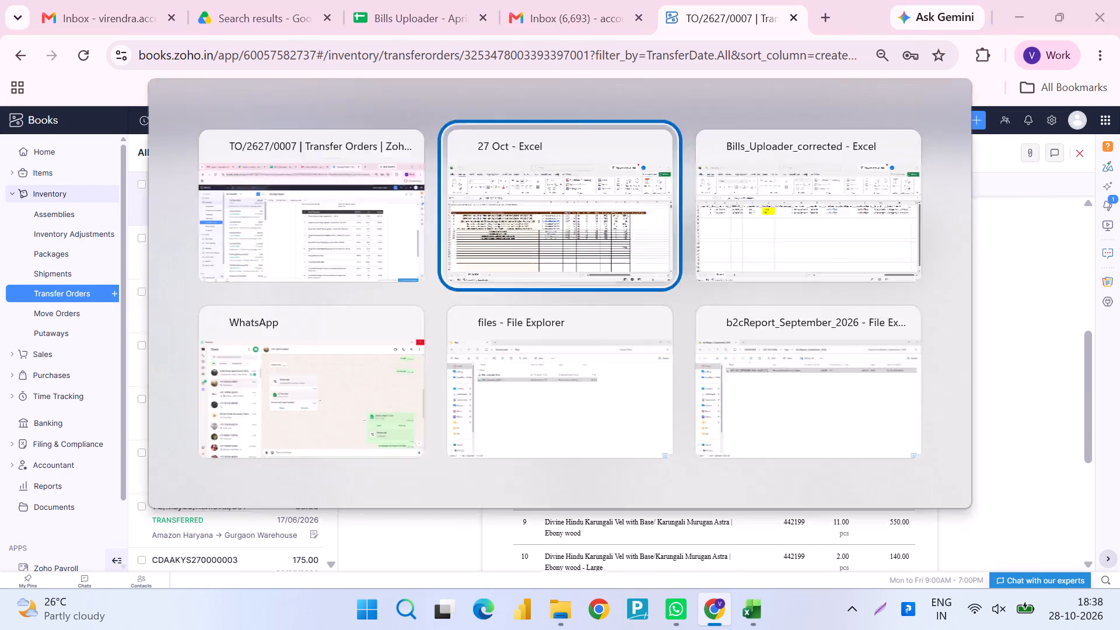
{"action": "key", "text": "Up"}
{"action": "key", "text": "Up"}
{"action": "key", "text": "Up"}
{"action": "key", "text": "Up"}
{"action": "key", "text": "Up"}
{"action": "key", "text": "Up"}
{"action": "key", "text": "Up"}
{"action": "key", "text": "Up"}
{"action": "key", "text": "Up"}
{"action": "key", "text": "Up"}
{"action": "key", "text": "Left"}
{"action": "key", "text": "alt+Tab"}
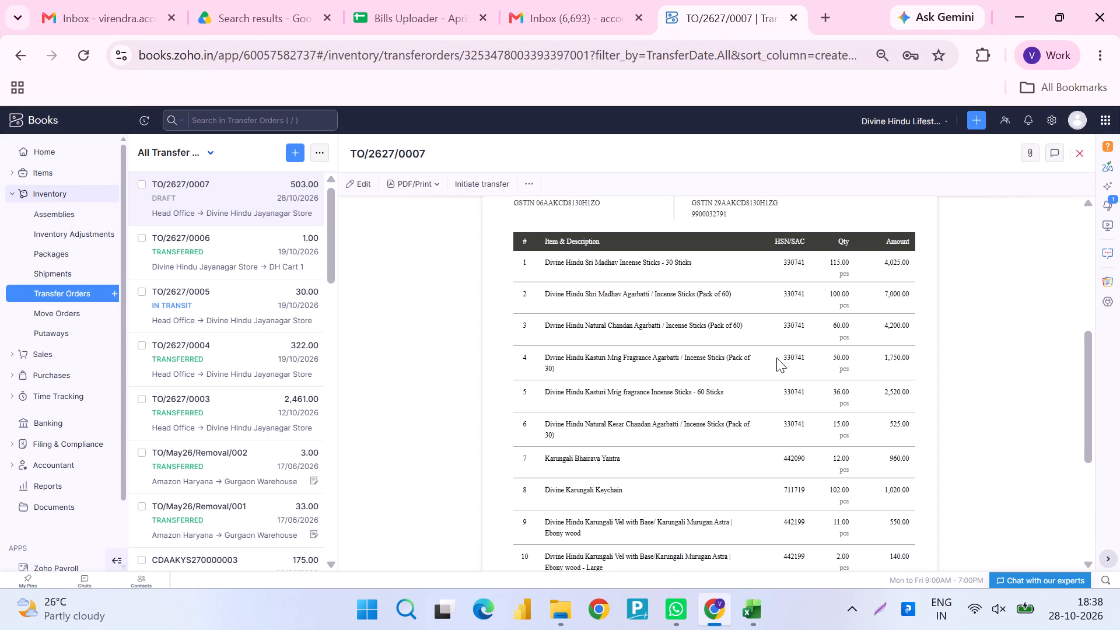
{"action": "key", "text": "alt+Tab"}
{"action": "key", "text": "Left"}
{"action": "key", "text": "Left"}
{"action": "key", "text": "alt+Tab"}
{"action": "key", "text": "alt+Tab"}
{"action": "key", "text": "Down"}
{"action": "key", "text": "Down"}
{"action": "key", "text": "alt+Tab"}
{"action": "key", "text": "alt+Tab"}
{"action": "key", "text": "alt+Tab"}
{"action": "key", "text": "alt+Tab"}
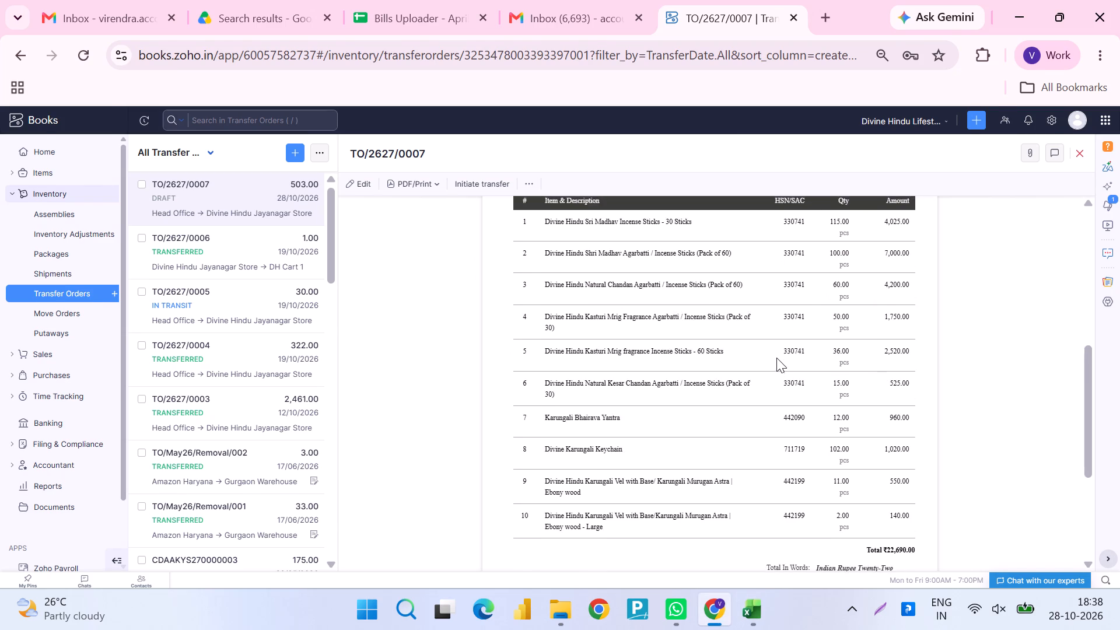
Total the workbook's Taxable Val column in cell I29 and compare it with transfer order TO/2627/0007.
{"action": "key", "text": "Up"}
{"action": "key", "text": "Right"}
{"action": "key", "text": "ctrl+Down"}
{"action": "key", "text": "Down"}
{"action": "key", "text": "Down"}
{"action": "key", "text": "Down"}
{"action": "key", "text": "Down"}
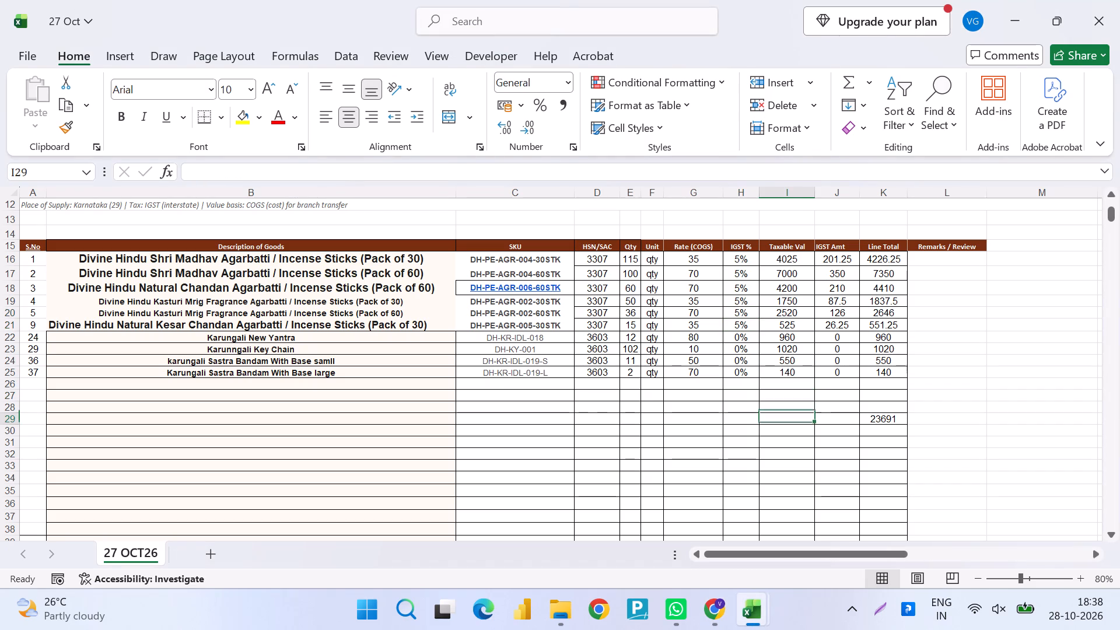
{"action": "key", "text": "alt+equal"}
{"action": "key", "text": "Return"}
{"action": "key", "text": "Up"}
{"action": "key", "text": "alt+Tab"}
{"action": "scroll", "coordinate": [776, 358], "scroll_direction": "up", "scroll_amount": 1}
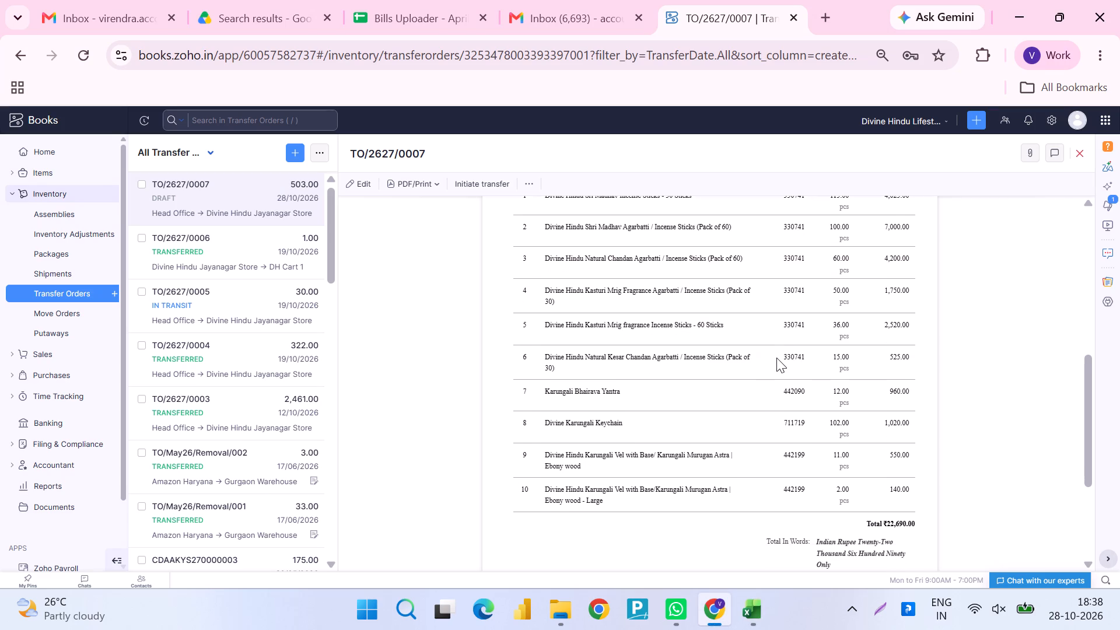
{"action": "scroll", "coordinate": [776, 358], "scroll_direction": "up", "scroll_amount": 1}
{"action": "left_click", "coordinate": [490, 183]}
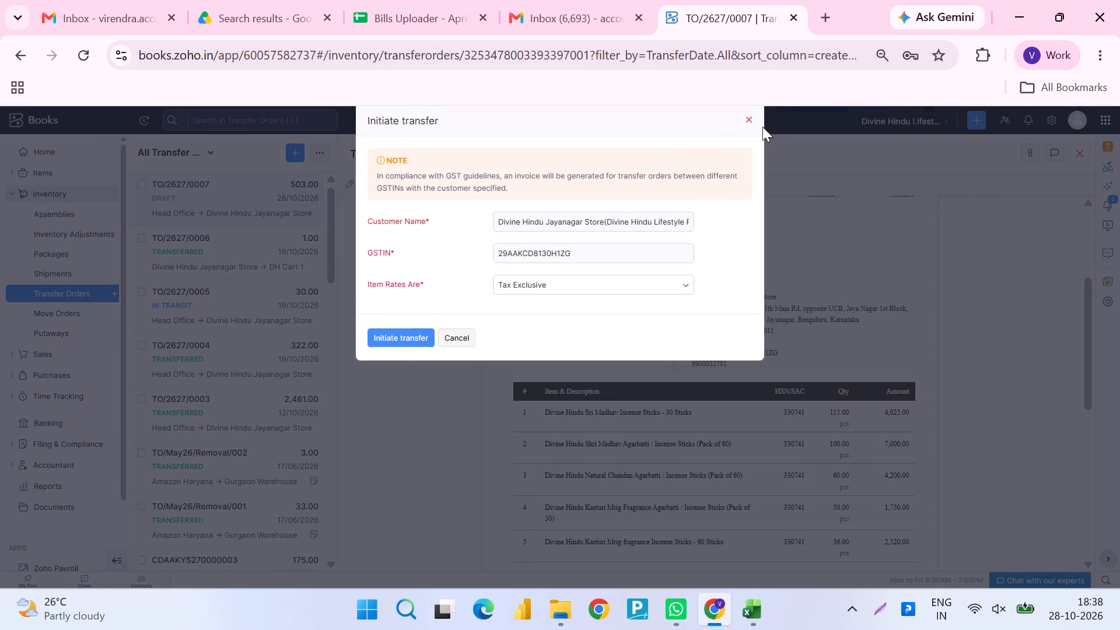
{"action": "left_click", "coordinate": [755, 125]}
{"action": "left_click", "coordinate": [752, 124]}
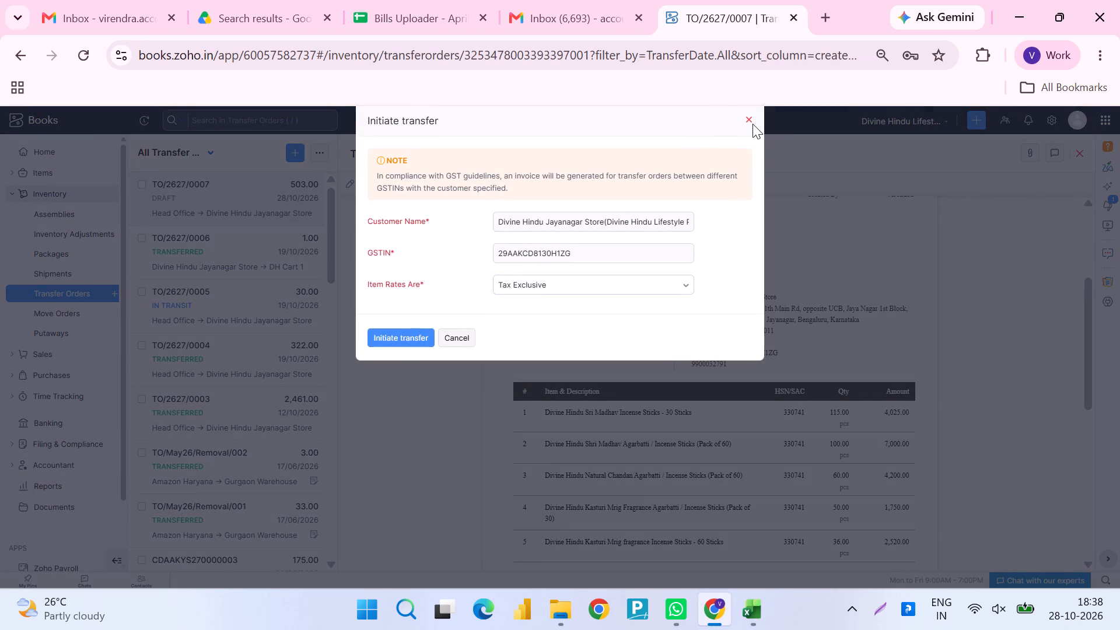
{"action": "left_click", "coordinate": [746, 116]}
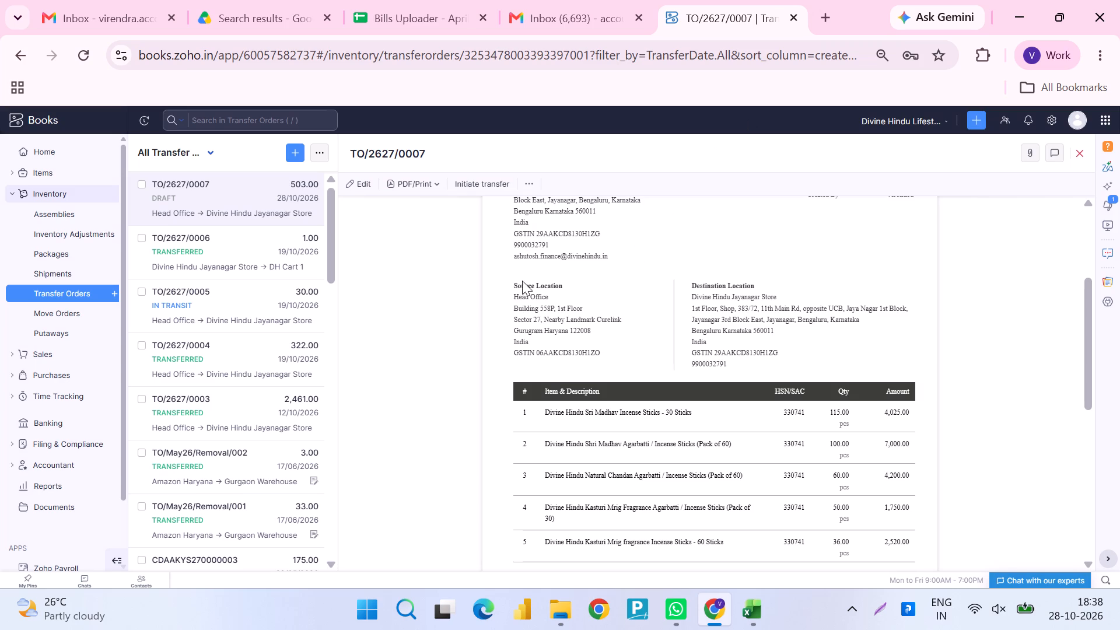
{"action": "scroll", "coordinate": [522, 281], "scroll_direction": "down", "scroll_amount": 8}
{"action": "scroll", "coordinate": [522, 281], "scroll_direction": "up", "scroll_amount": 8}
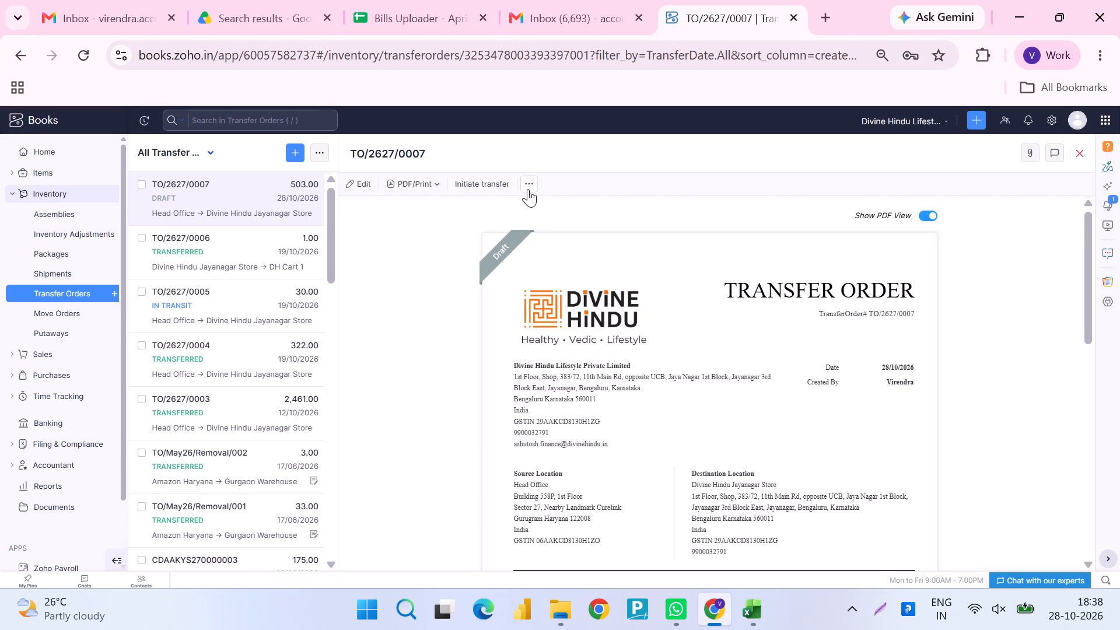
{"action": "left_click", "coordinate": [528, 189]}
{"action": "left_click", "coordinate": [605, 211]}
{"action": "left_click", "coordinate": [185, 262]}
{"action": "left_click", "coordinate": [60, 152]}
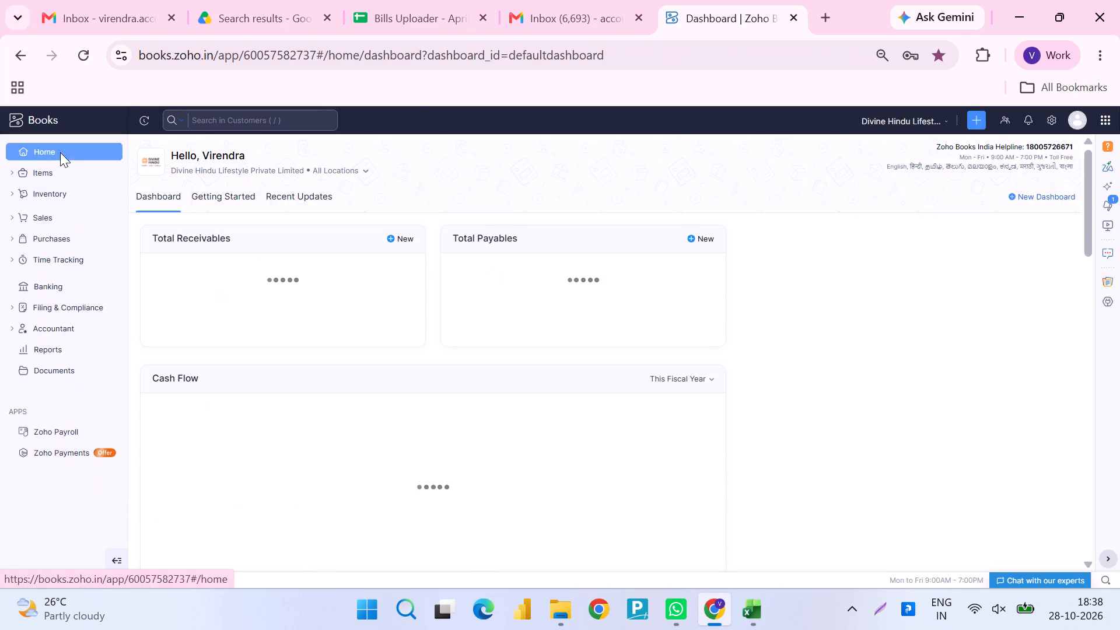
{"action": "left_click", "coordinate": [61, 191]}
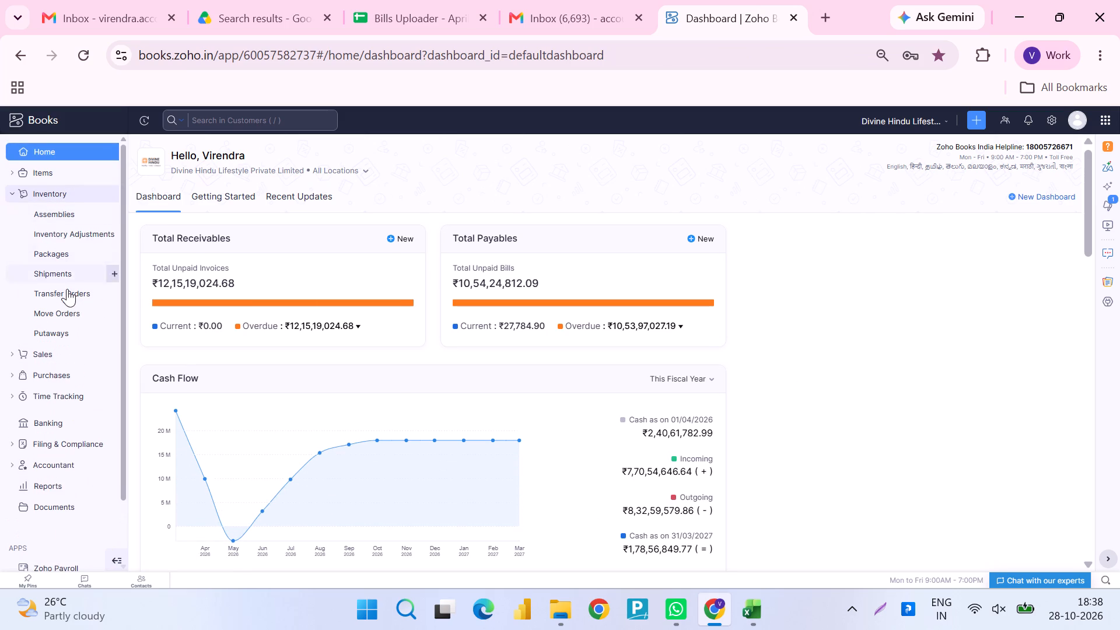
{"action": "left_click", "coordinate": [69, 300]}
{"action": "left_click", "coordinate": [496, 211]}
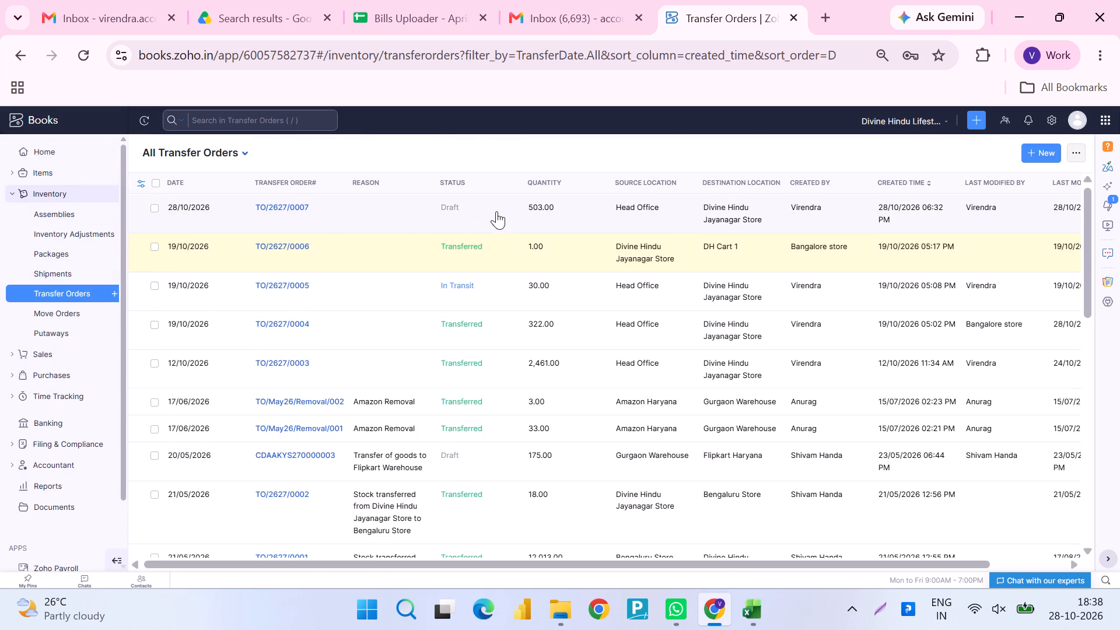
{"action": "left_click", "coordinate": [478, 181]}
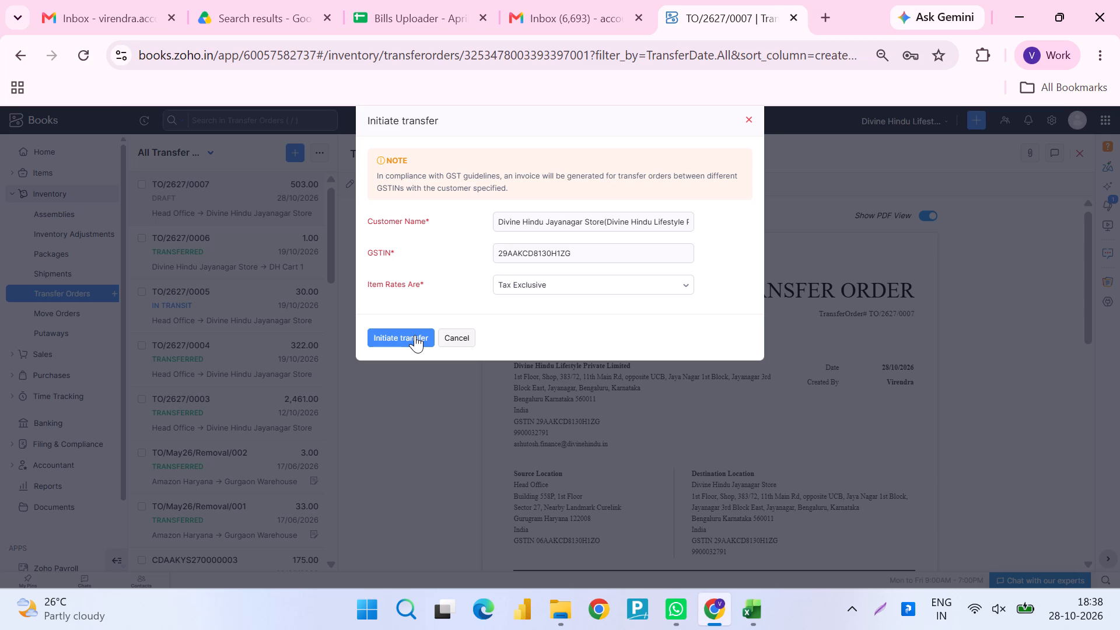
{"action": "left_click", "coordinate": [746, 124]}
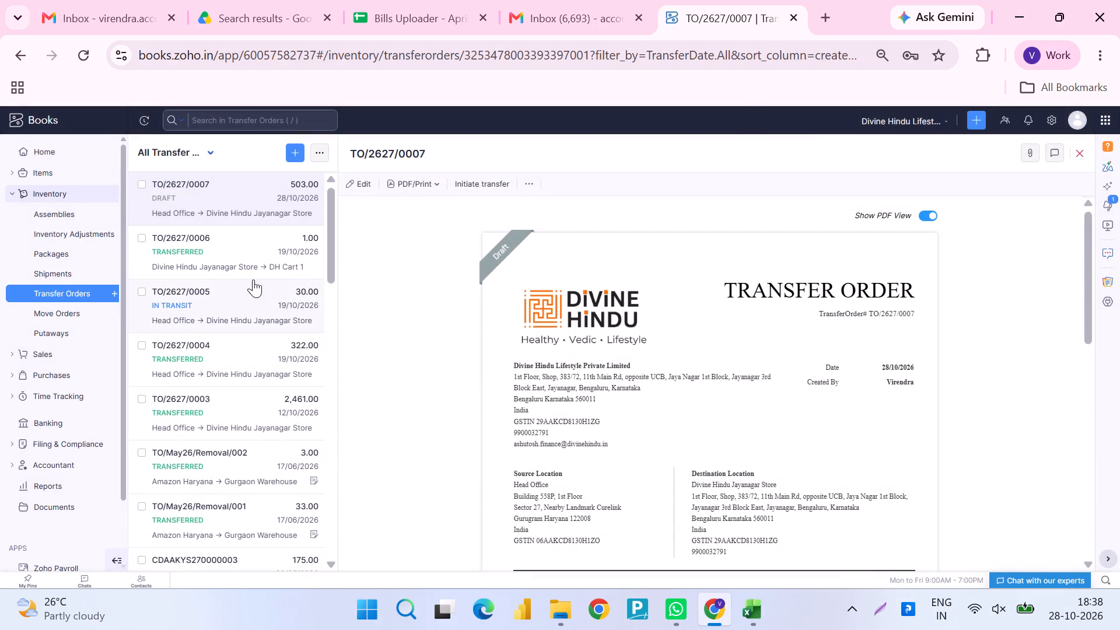
Check in-transit order TO/2627/0005, and initiate the transfer of TO/2627/0007 to Divine Hindu Jayanagar Store with tax-exclusive item rates.
{"action": "left_click", "coordinate": [225, 304]}
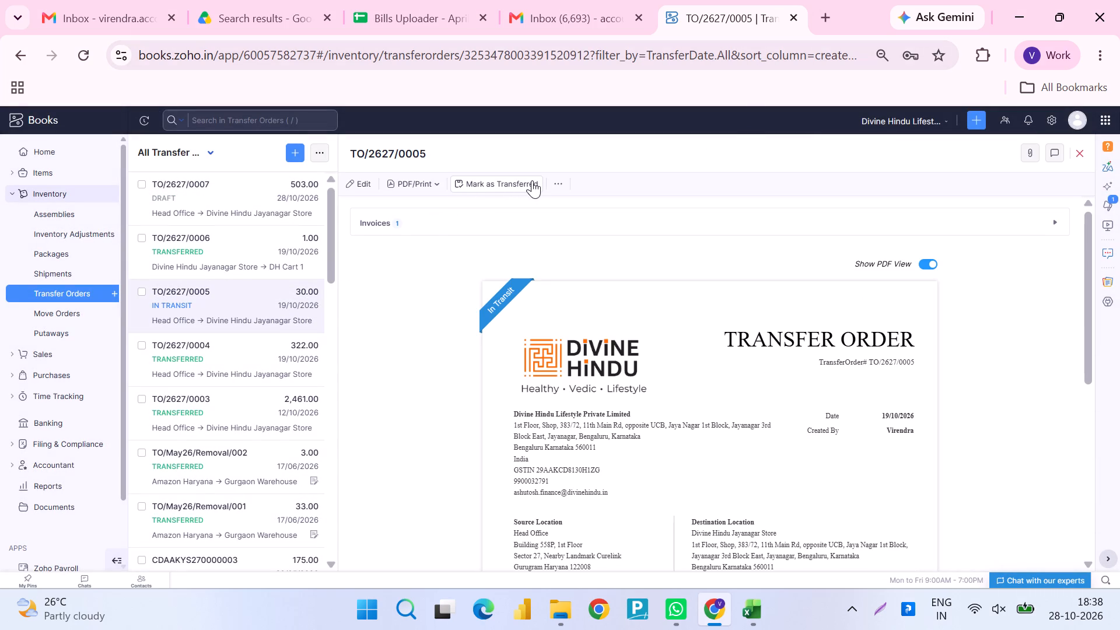
{"action": "left_click", "coordinate": [235, 213]}
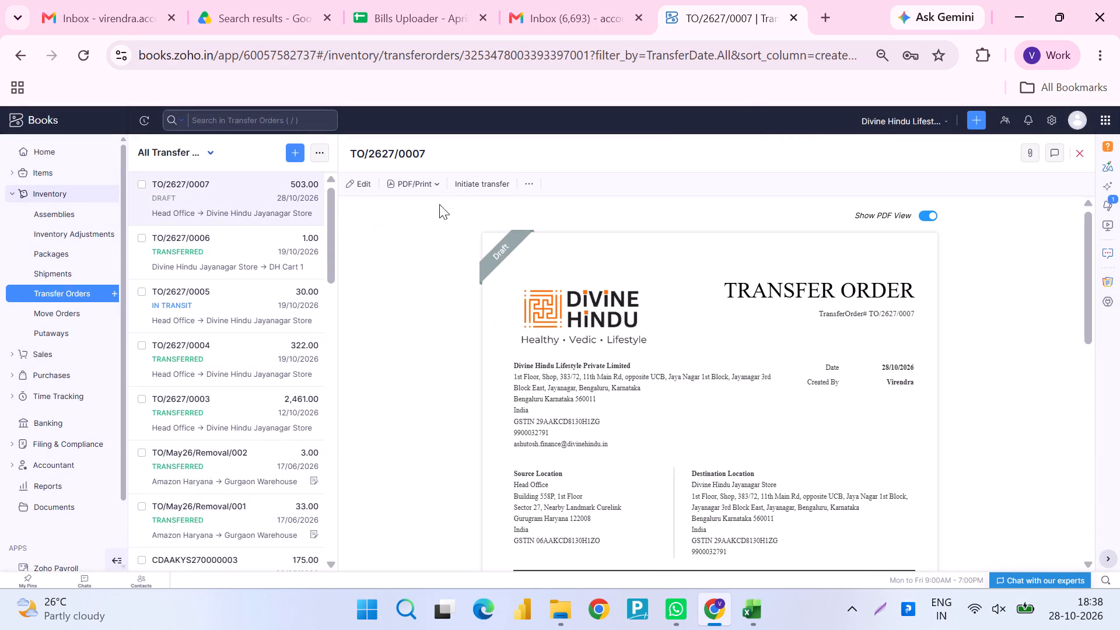
{"action": "left_click", "coordinate": [473, 176]}
{"action": "left_click", "coordinate": [418, 332]}
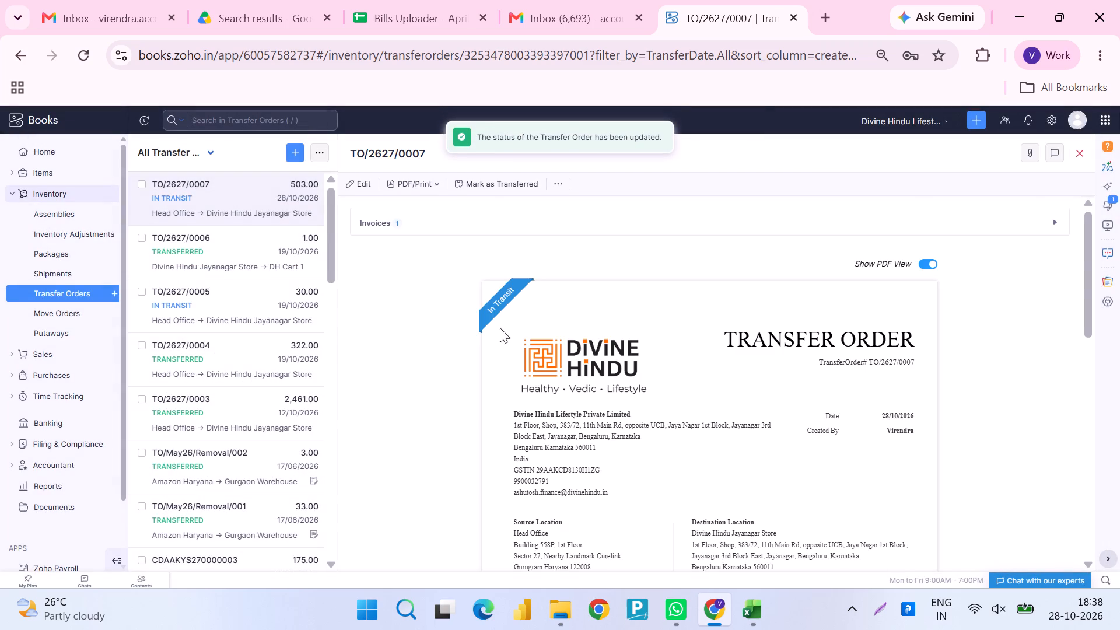
Show the invoice linked to transfer order TO/2627/0007 and review its amount against the order's items and total.
{"action": "scroll", "coordinate": [597, 338], "scroll_direction": "right", "scroll_amount": 1}
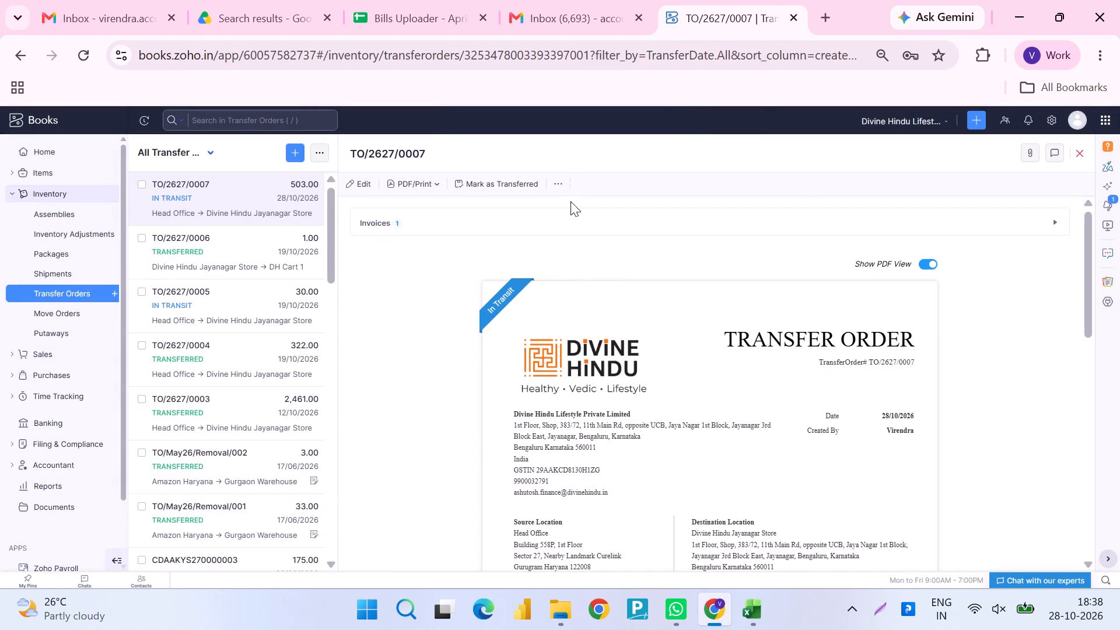
{"action": "left_click", "coordinate": [561, 187]}
{"action": "left_click", "coordinate": [663, 229]}
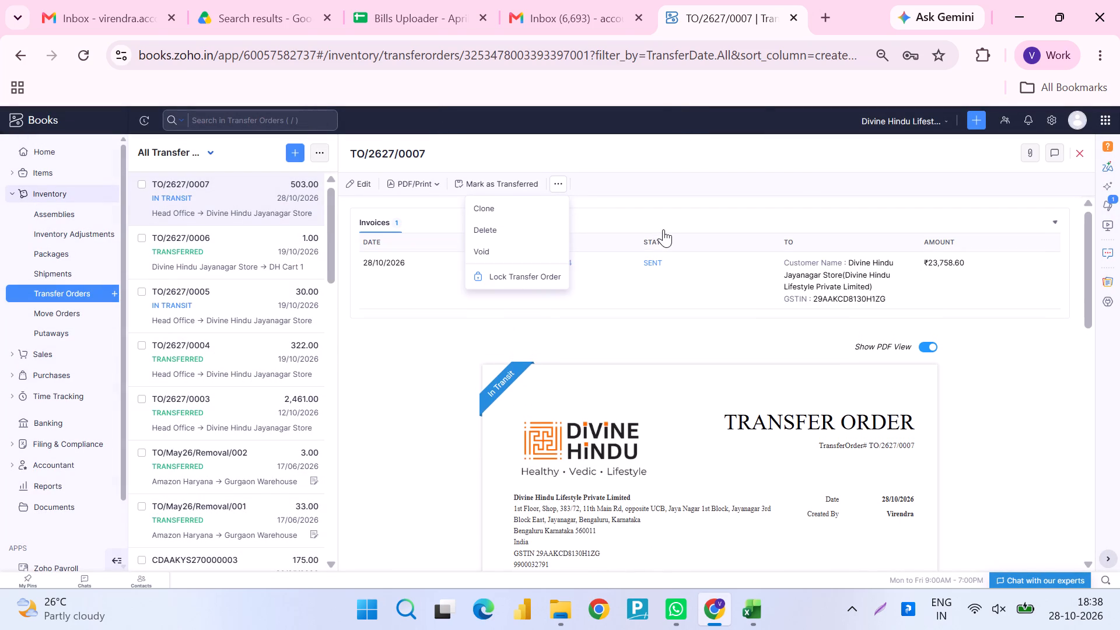
{"action": "left_click", "coordinate": [750, 330]}
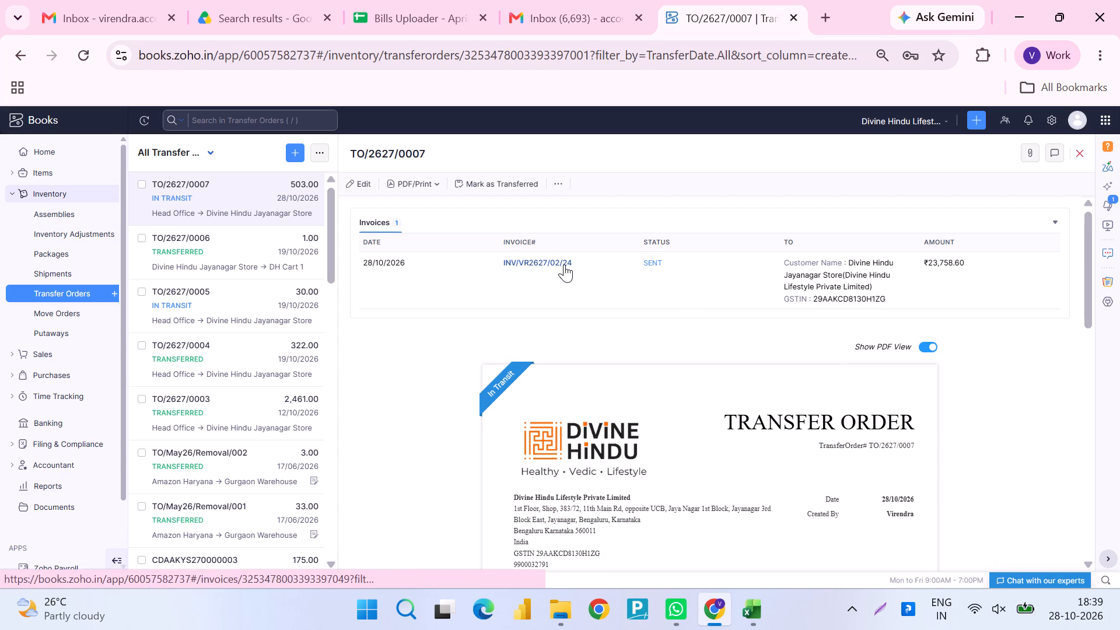
{"action": "scroll", "coordinate": [687, 381], "scroll_direction": "down", "scroll_amount": 5}
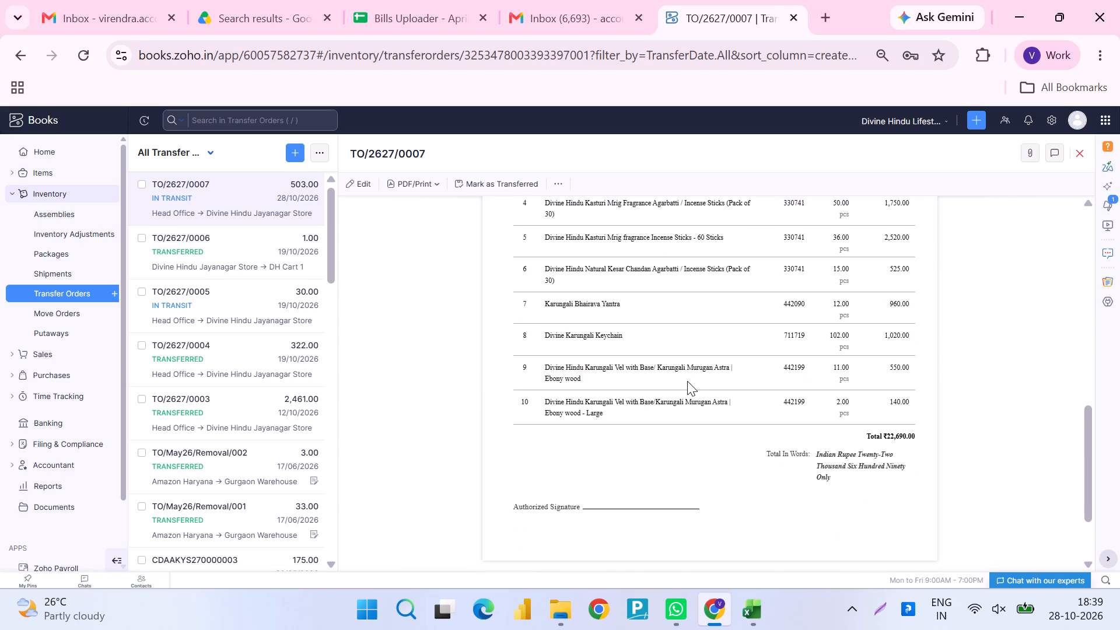
{"action": "scroll", "coordinate": [687, 381], "scroll_direction": "up", "scroll_amount": 6}
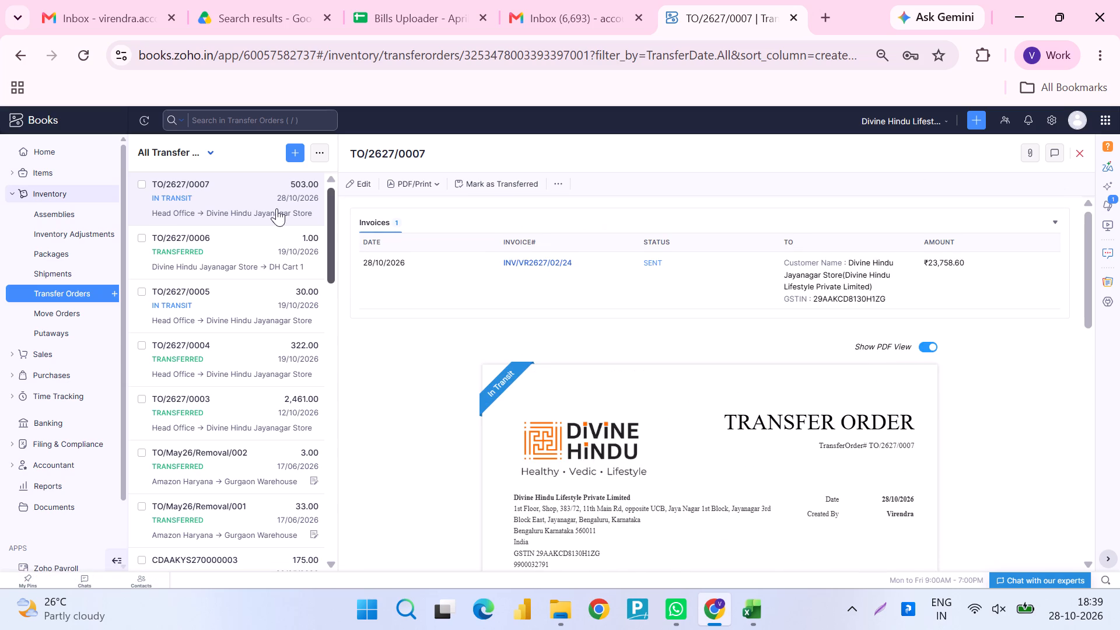
{"action": "left_click", "coordinate": [423, 183]}
{"action": "left_click", "coordinate": [412, 206]}
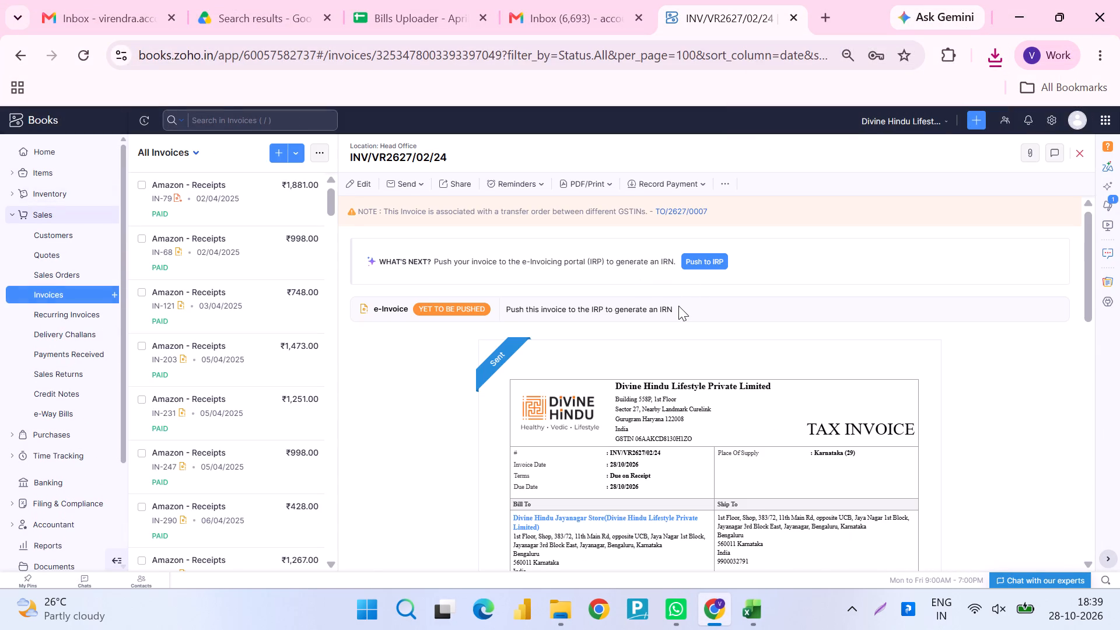
{"action": "scroll", "coordinate": [678, 306], "scroll_direction": "down", "scroll_amount": 6}
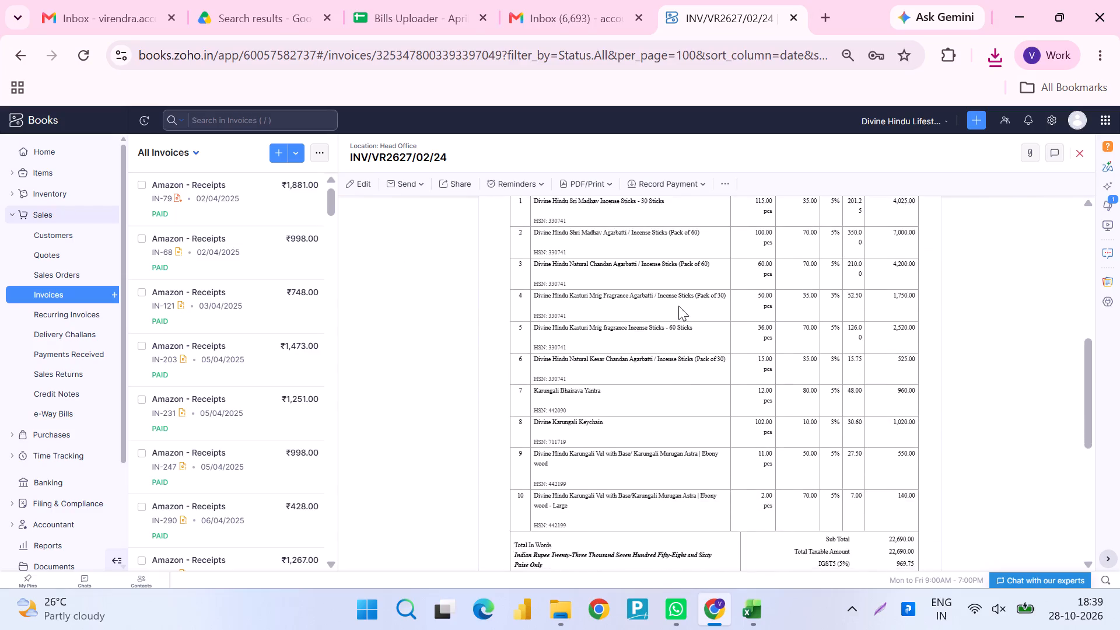
{"action": "scroll", "coordinate": [678, 306], "scroll_direction": "down", "scroll_amount": 3}
{"action": "scroll", "coordinate": [678, 306], "scroll_direction": "up", "scroll_amount": 3}
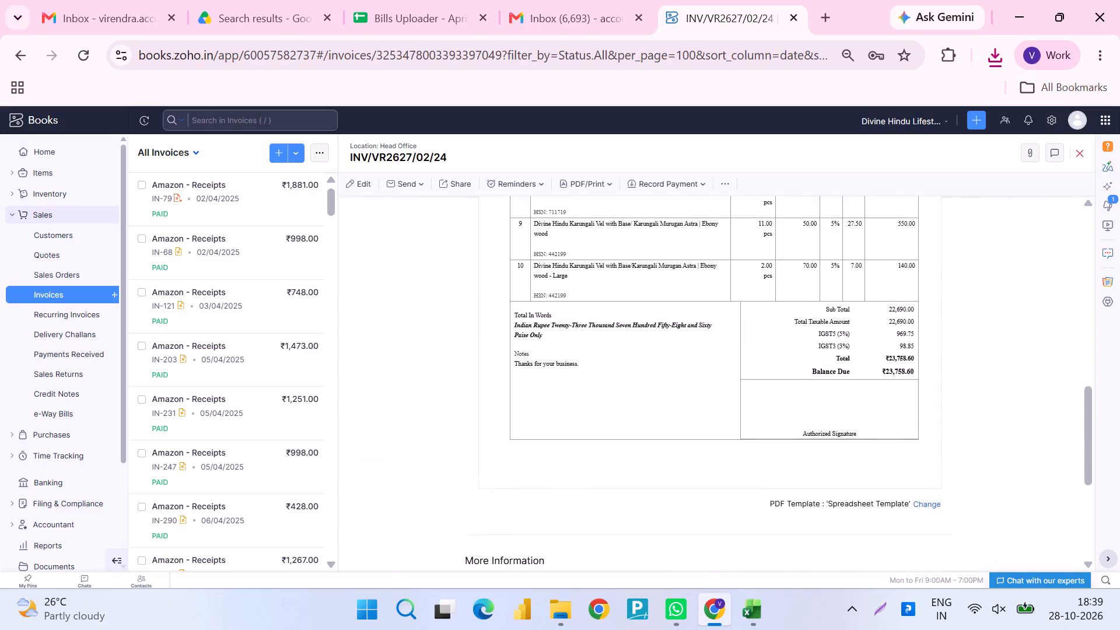
{"action": "scroll", "coordinate": [678, 306], "scroll_direction": "up", "scroll_amount": 5}
{"action": "scroll", "coordinate": [678, 306], "scroll_direction": "down", "scroll_amount": 2}
{"action": "scroll", "coordinate": [678, 306], "scroll_direction": "right", "scroll_amount": 1}
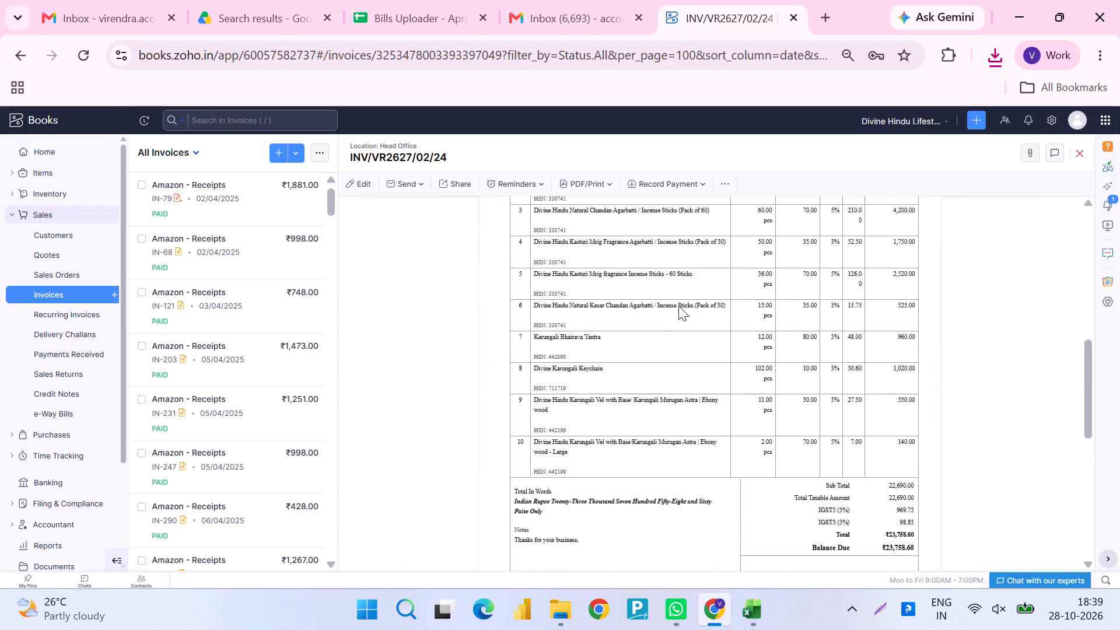
{"action": "scroll", "coordinate": [678, 306], "scroll_direction": "right", "scroll_amount": 1}
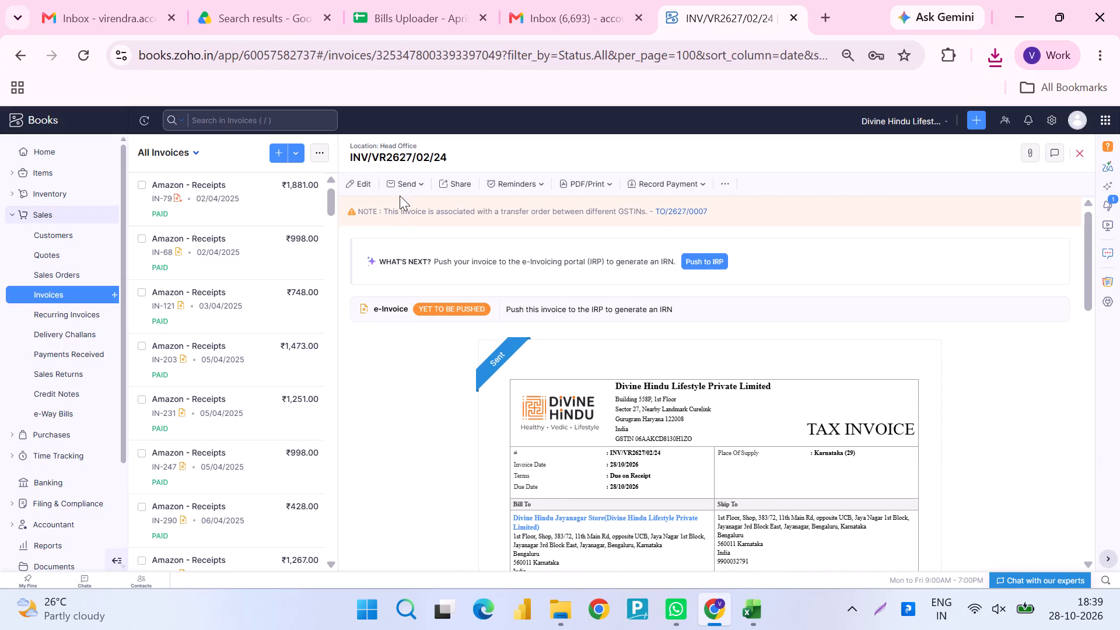
Download invoice INV/VR2627/02/24 as a PDF and close the opened file.
{"action": "left_click", "coordinate": [404, 187]}
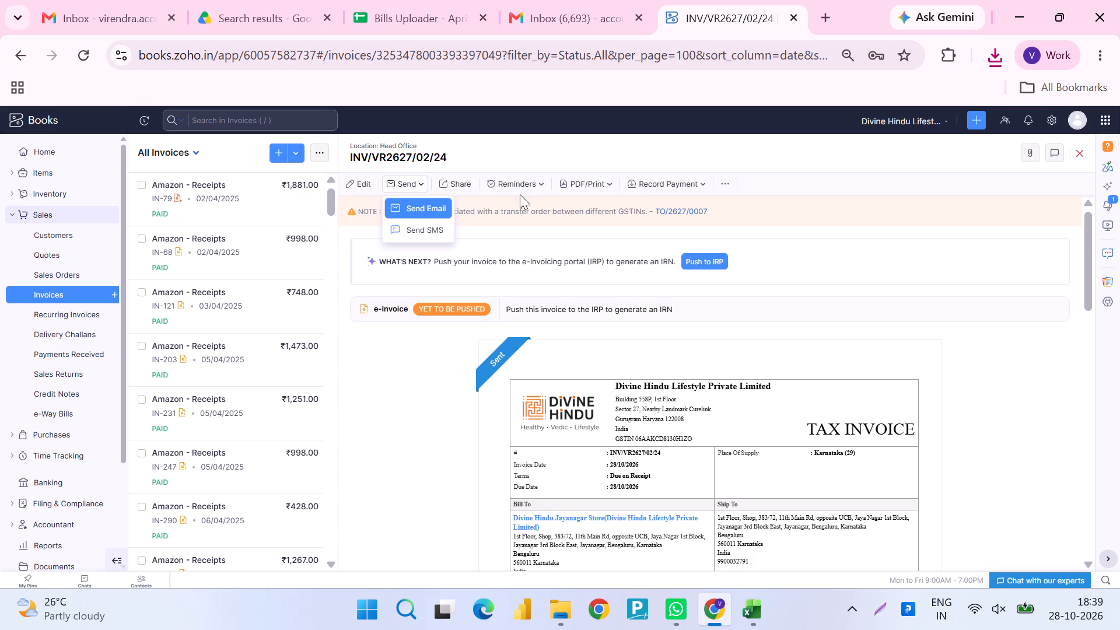
{"action": "left_click", "coordinate": [596, 183]}
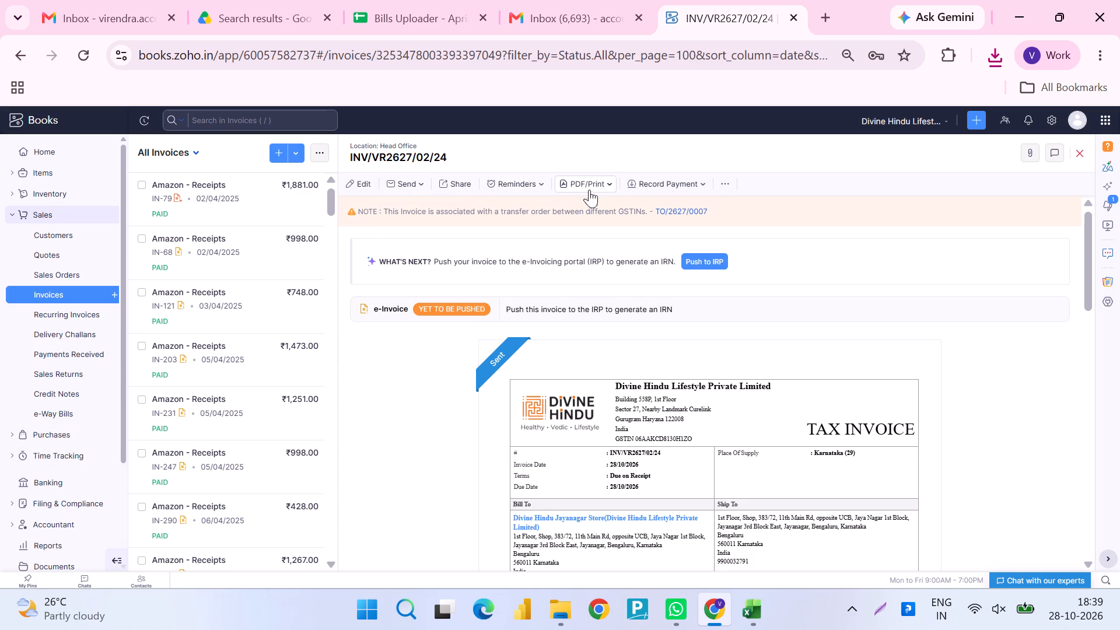
{"action": "left_click", "coordinate": [568, 204]}
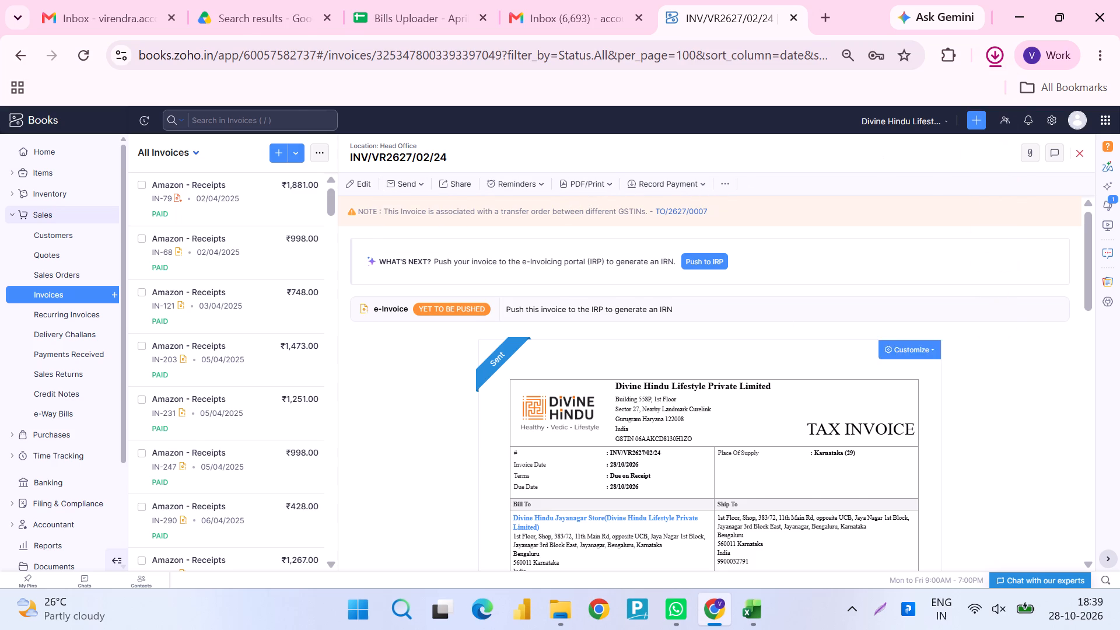
{"action": "left_click", "coordinate": [1119, 0]}
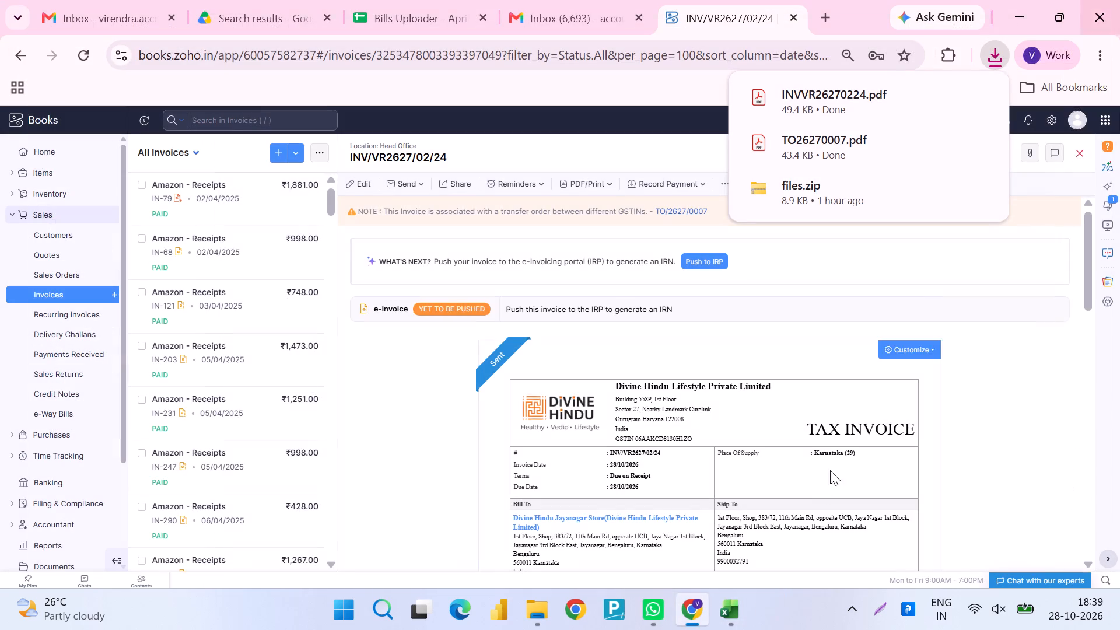
Switch to Excel and close the 27 Oct and Bills_Uploader_corrected workbooks without saving their changes.
{"action": "left_click", "coordinate": [755, 610]}
{"action": "left_click", "coordinate": [826, 511]}
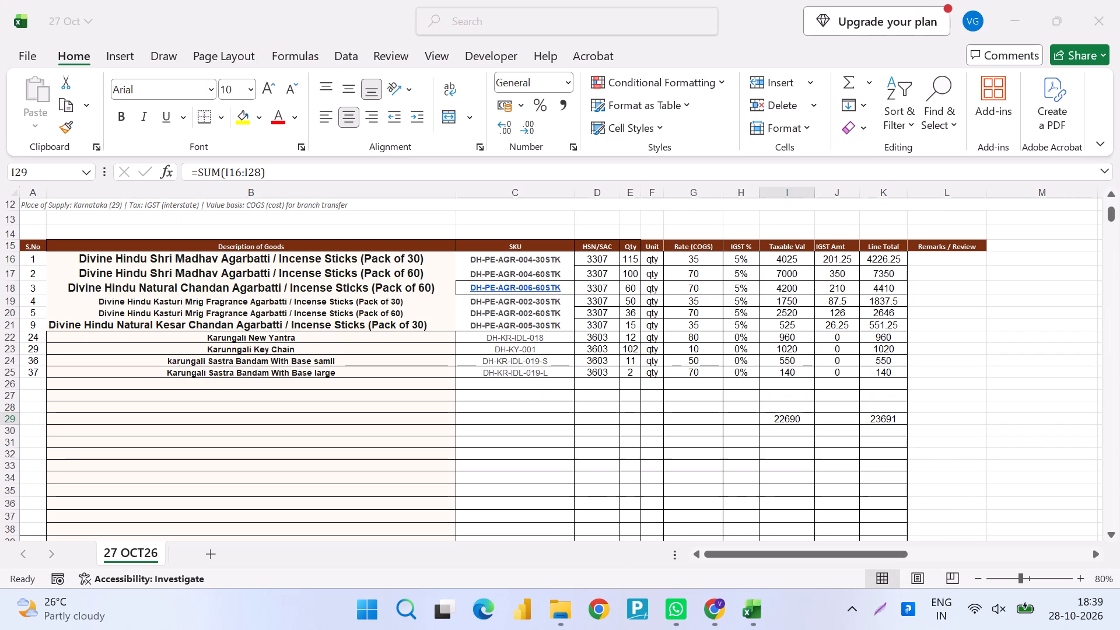
{"action": "left_click", "coordinate": [1119, 0]}
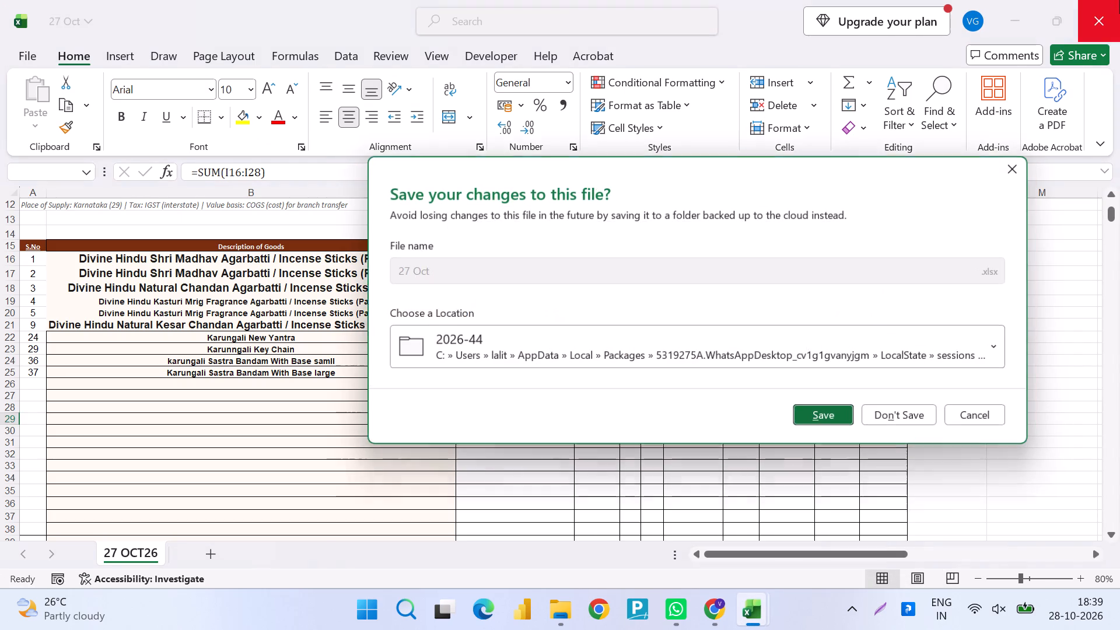
{"action": "left_click", "coordinate": [917, 423]}
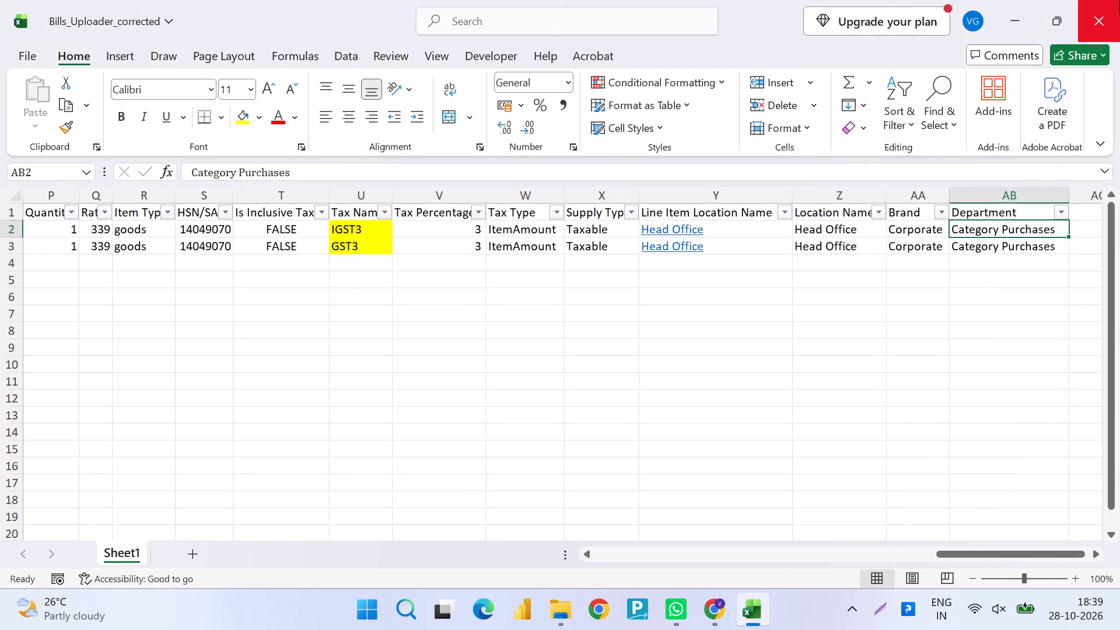
{"action": "left_click", "coordinate": [1119, 0]}
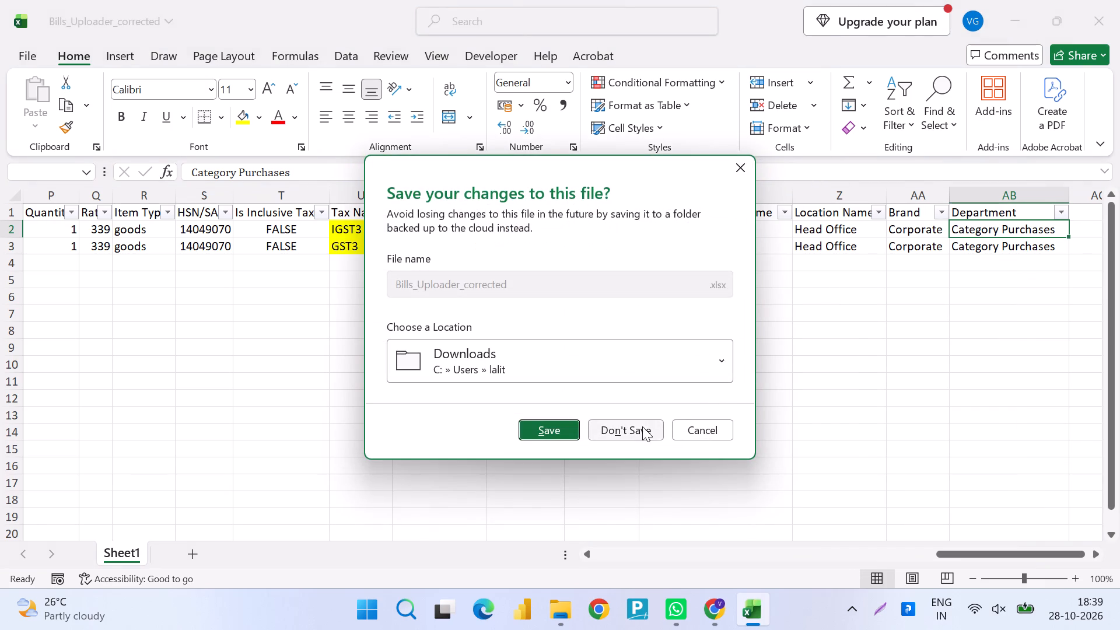
{"action": "left_click", "coordinate": [642, 426]}
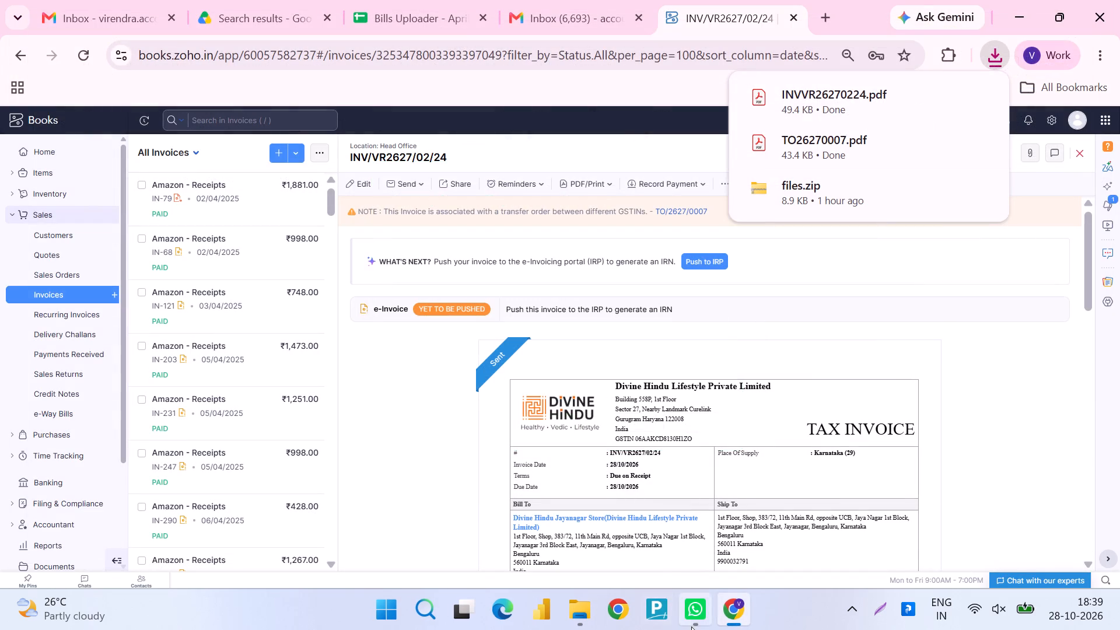
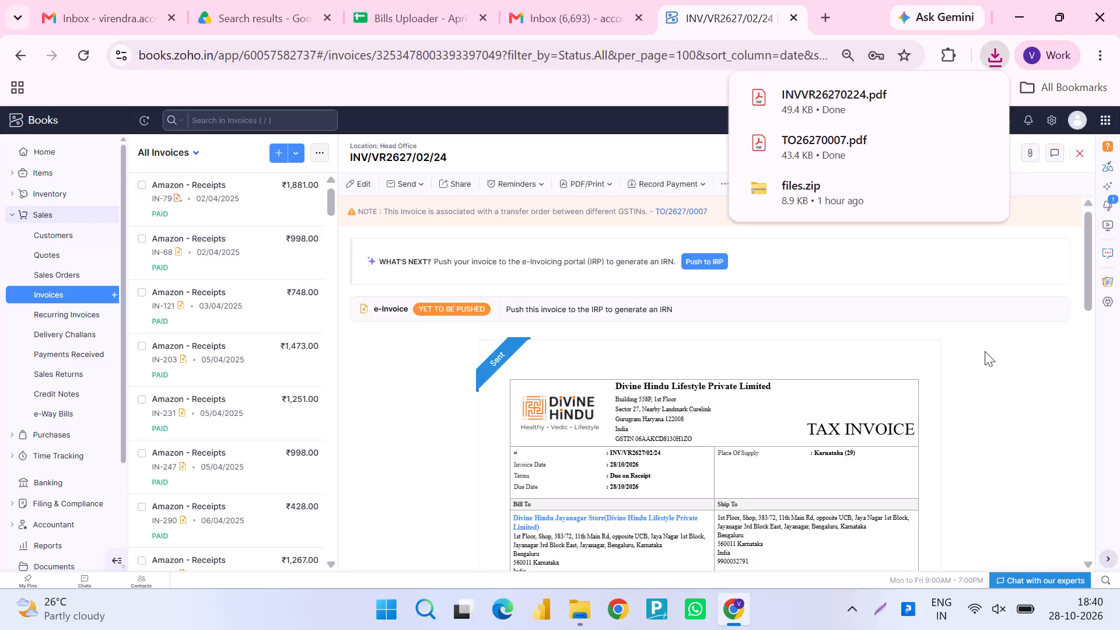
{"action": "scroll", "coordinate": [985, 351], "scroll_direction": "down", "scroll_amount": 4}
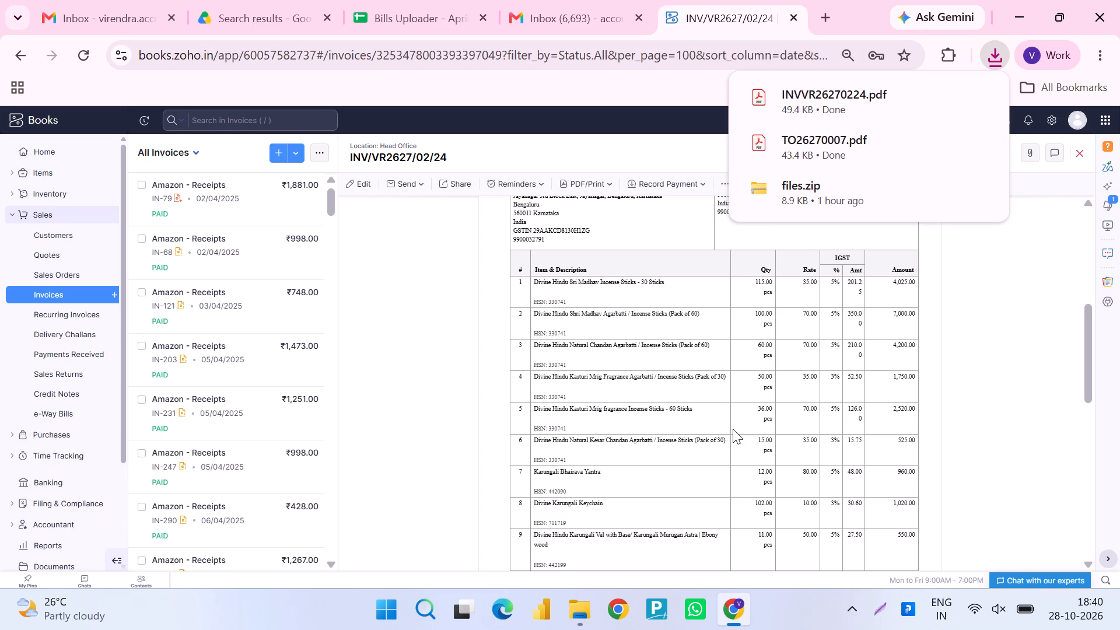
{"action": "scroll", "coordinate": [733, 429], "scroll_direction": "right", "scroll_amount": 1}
Switch to File Explorer and close the window showing the Downloads files folder.
{"action": "key", "text": "alt+Tab"}
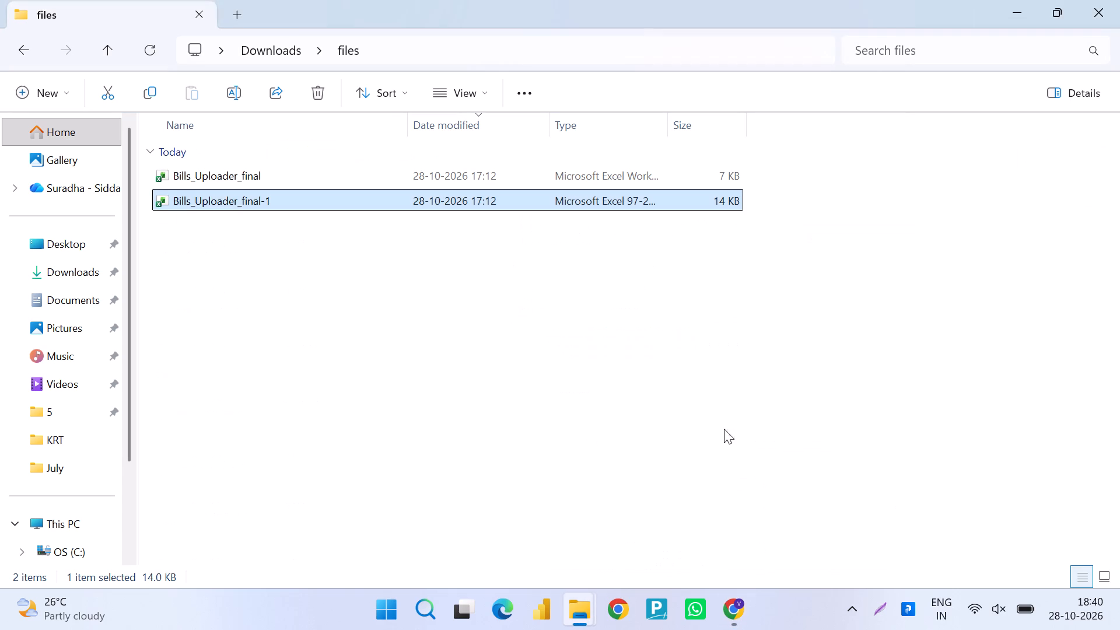
{"action": "left_click", "coordinate": [1119, 0]}
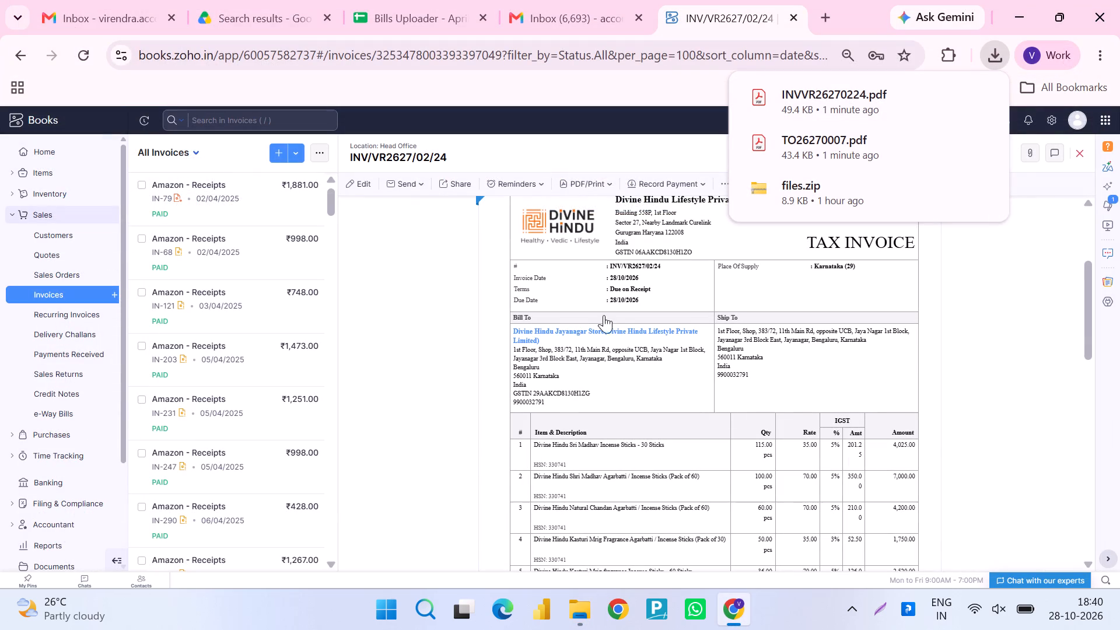
Leave invoice INV/VR2627/02/24 and return to the Zoho Books home dashboard.
{"action": "left_click", "coordinate": [406, 358]}
{"action": "left_click", "coordinate": [40, 158]}
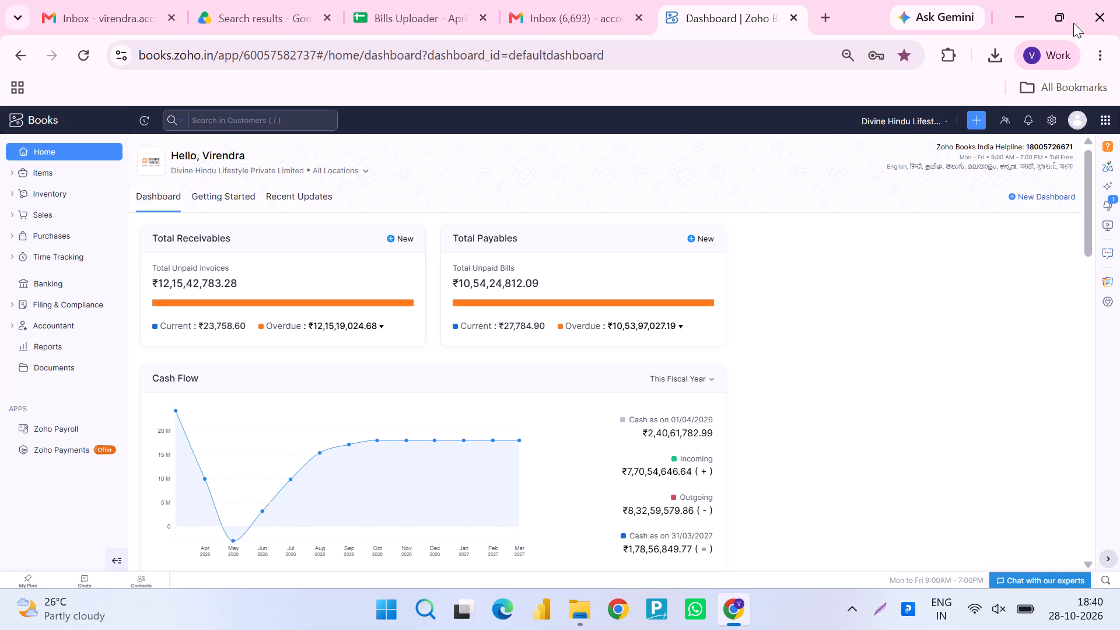
Close the Chrome window and the remaining File Explorer window to clear the desktop.
{"action": "left_click", "coordinate": [1119, 0]}
{"action": "left_click", "coordinate": [1096, 7]}
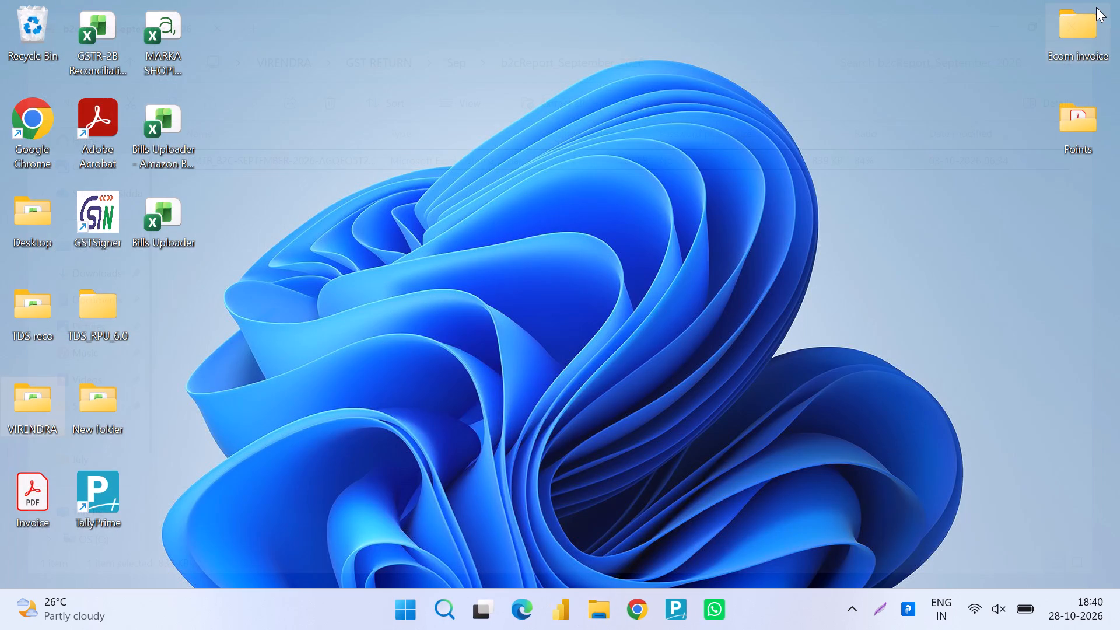